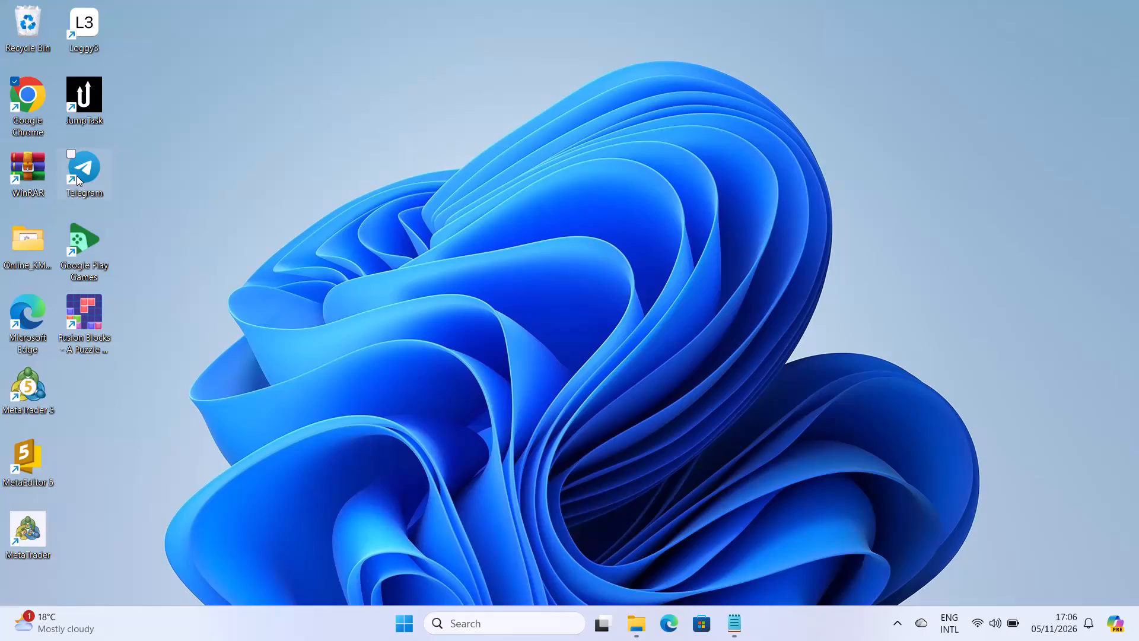
# In Google Chrome, search Google for smartdraw and start the web app from the SmartDraw homepage.
pyautogui.doubleClick(30, 107)
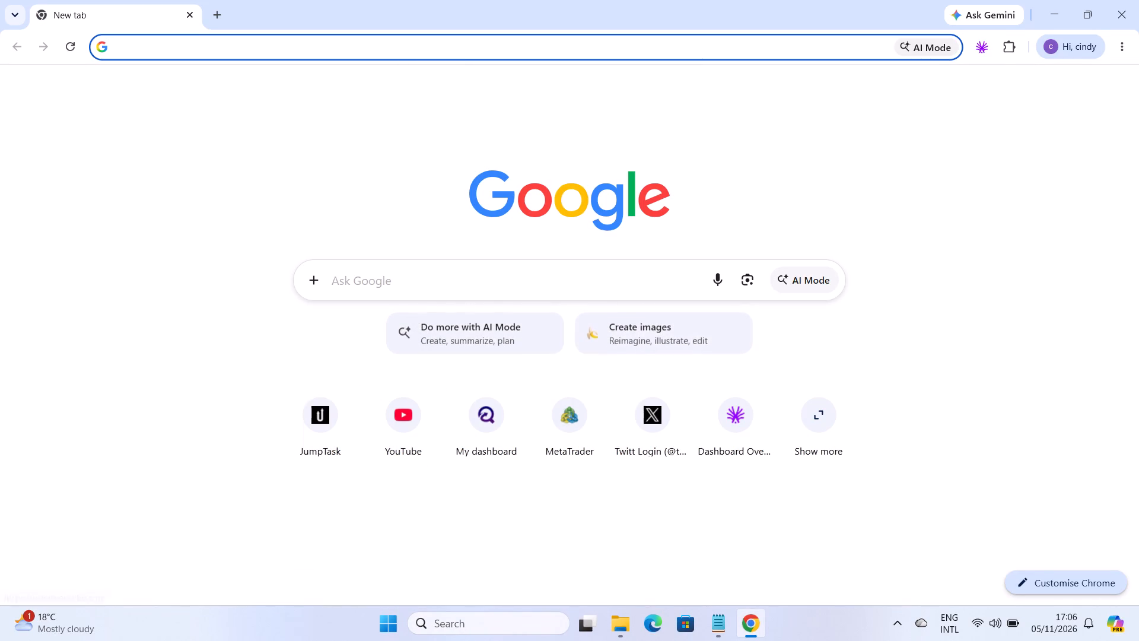
pyautogui.click(388, 293)
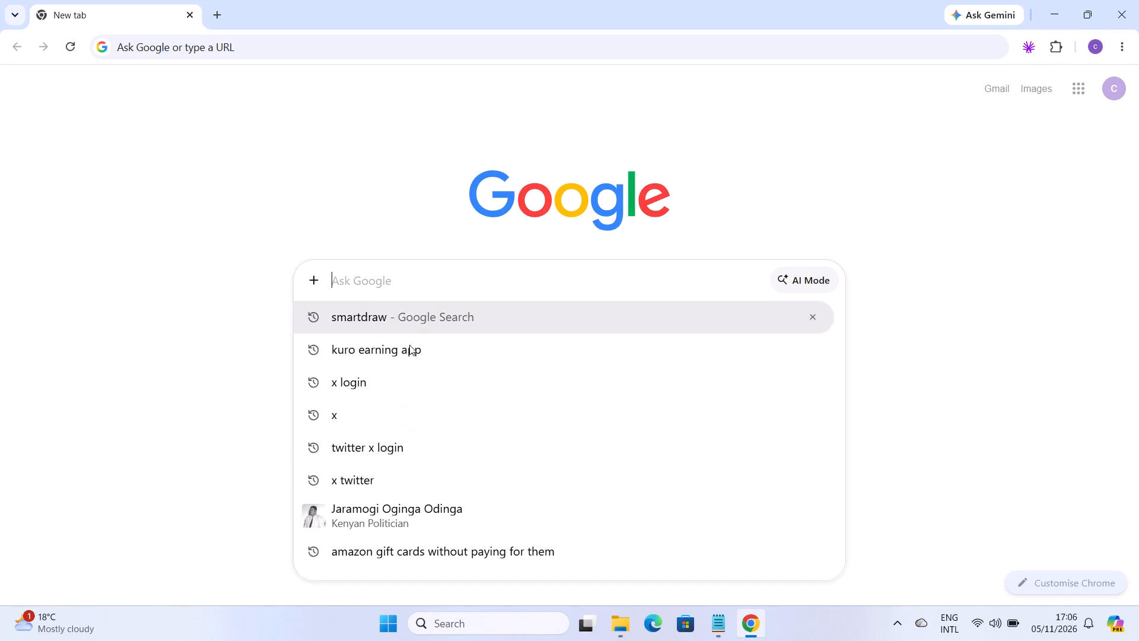
pyautogui.click(405, 306)
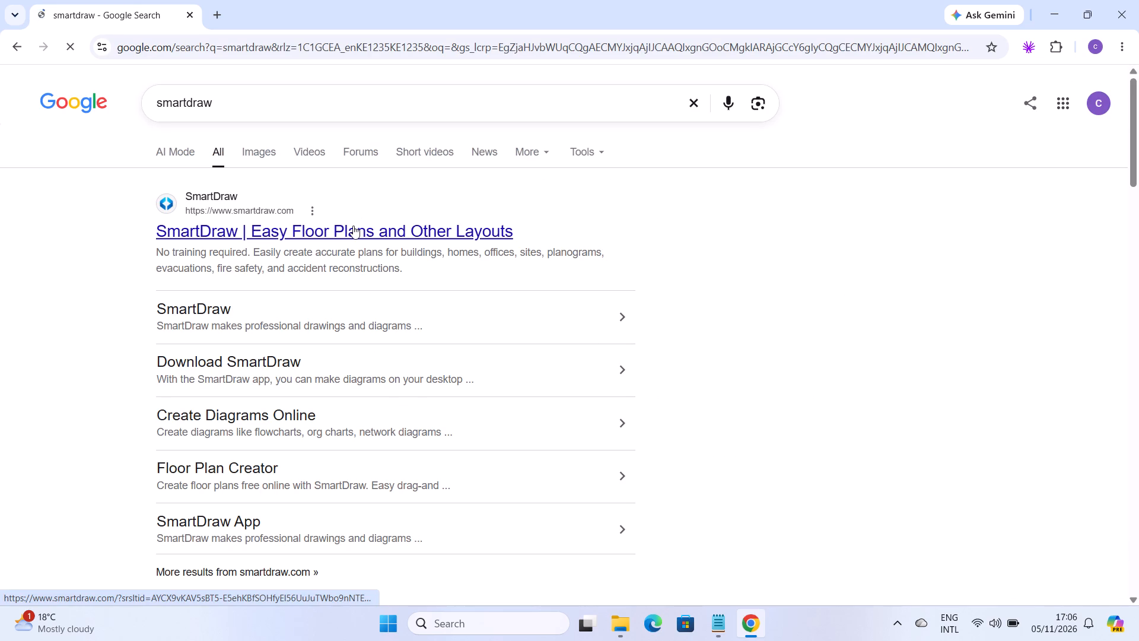
pyautogui.click(353, 226)
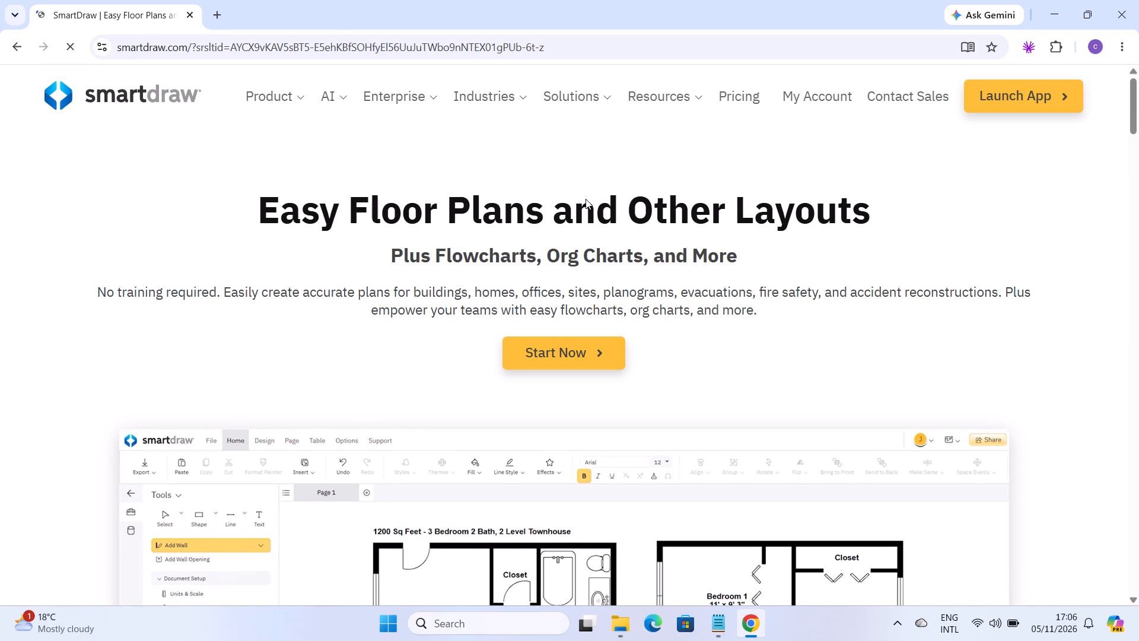
pyautogui.click(539, 350)
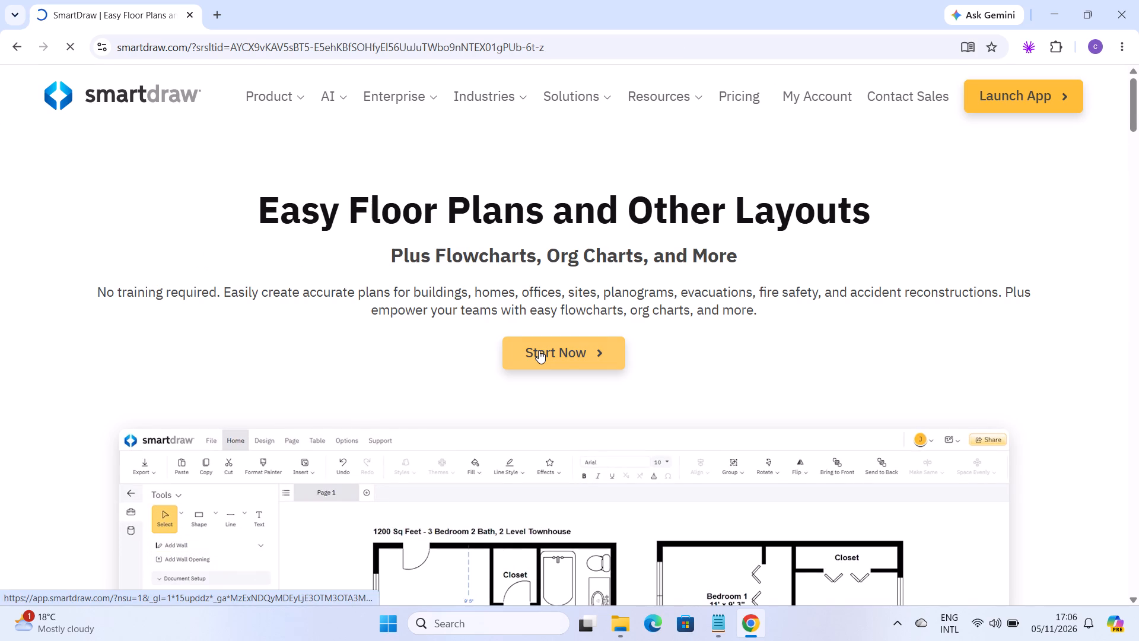
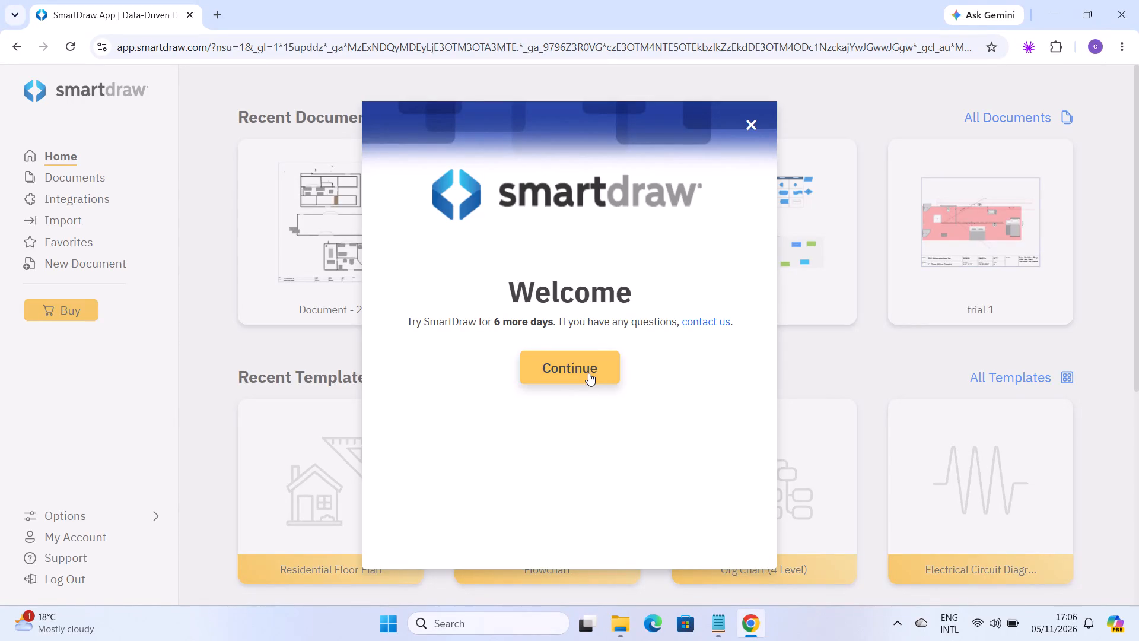
# Dismiss the trial welcome message and open the recent document Document - 2.
pyautogui.click(588, 371)
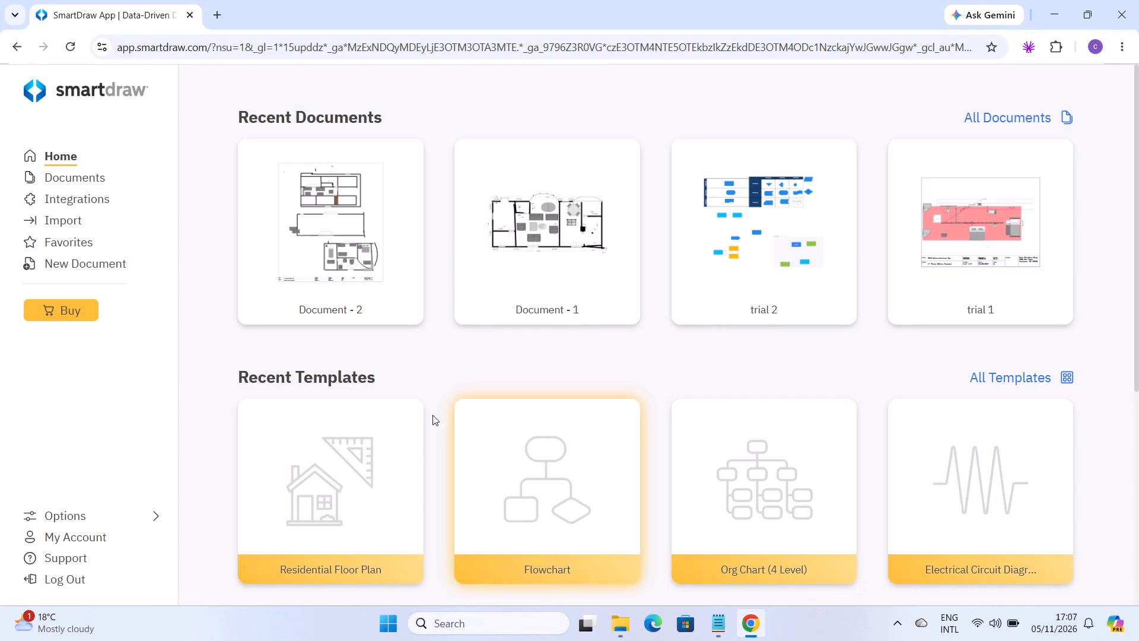
pyautogui.click(338, 284)
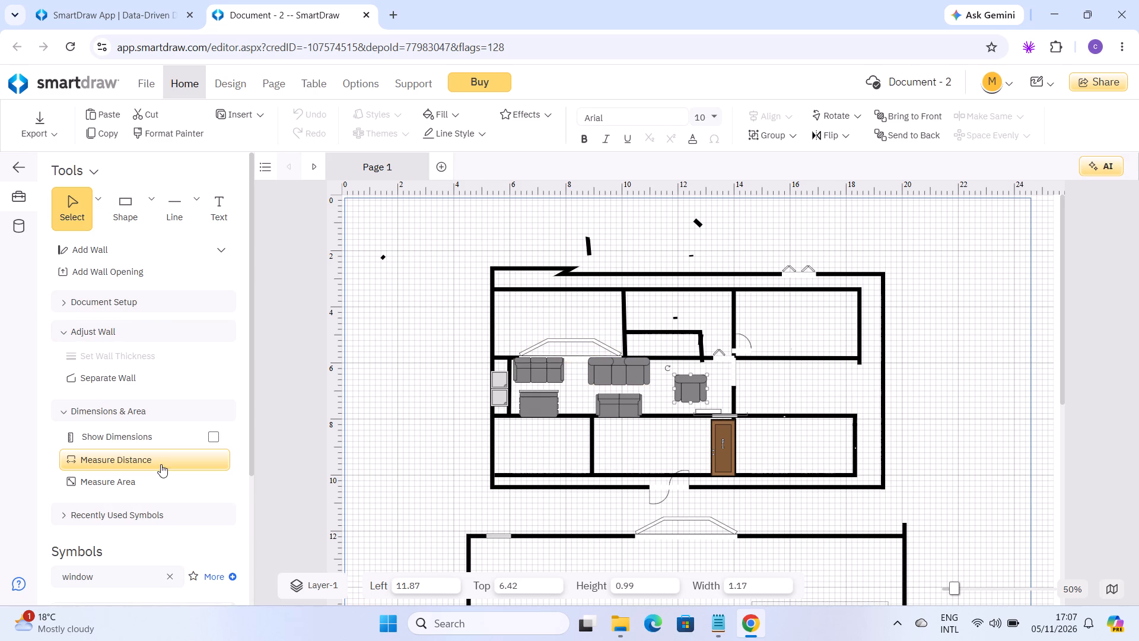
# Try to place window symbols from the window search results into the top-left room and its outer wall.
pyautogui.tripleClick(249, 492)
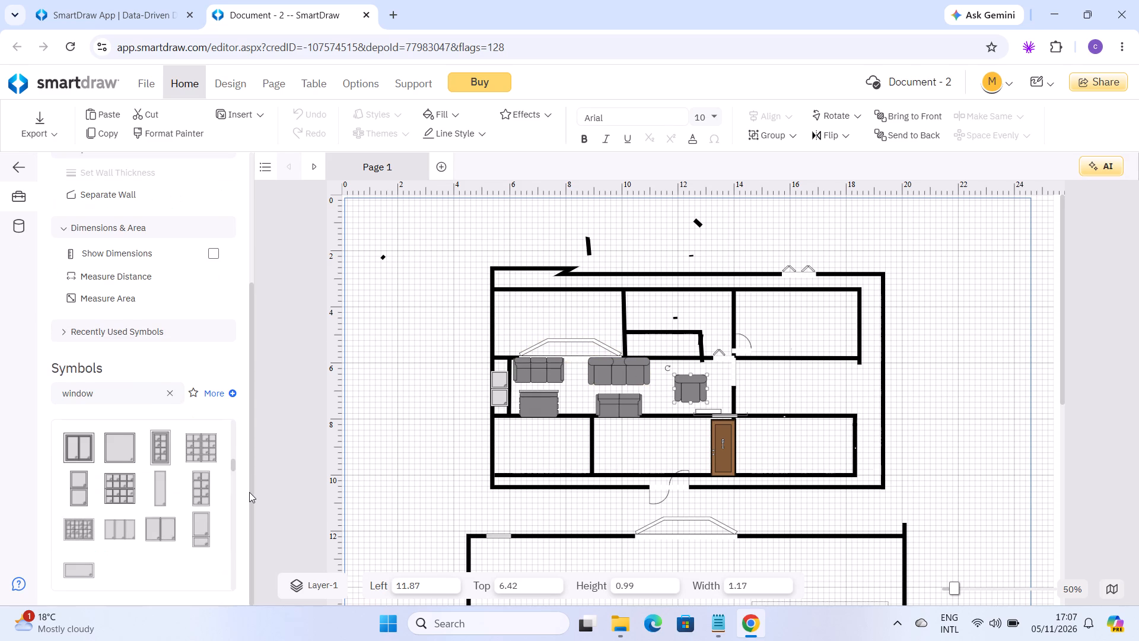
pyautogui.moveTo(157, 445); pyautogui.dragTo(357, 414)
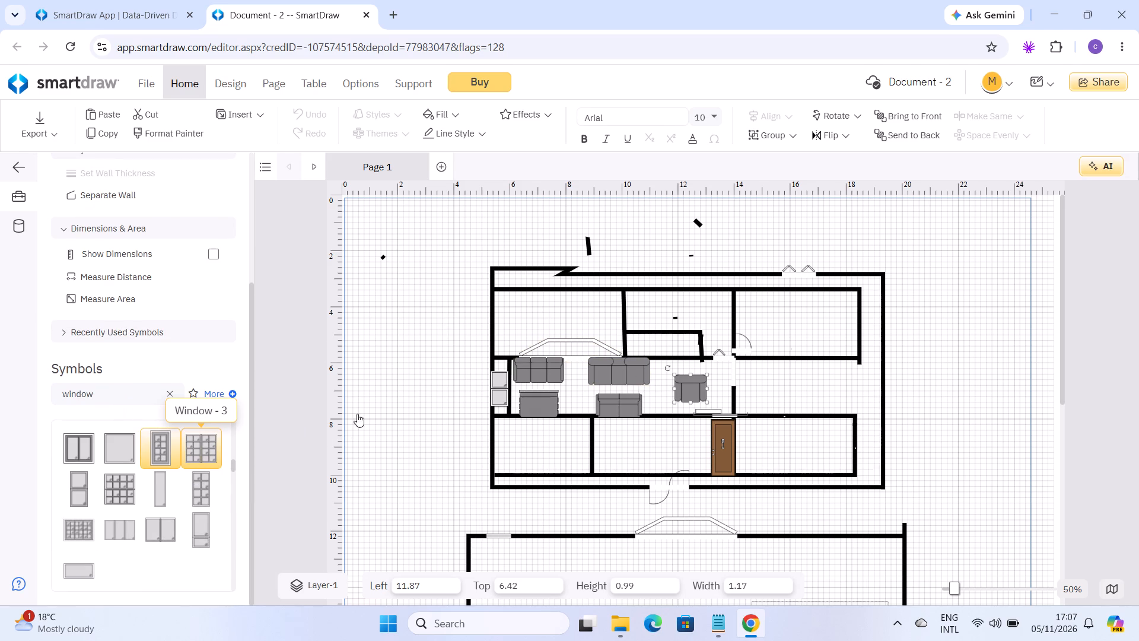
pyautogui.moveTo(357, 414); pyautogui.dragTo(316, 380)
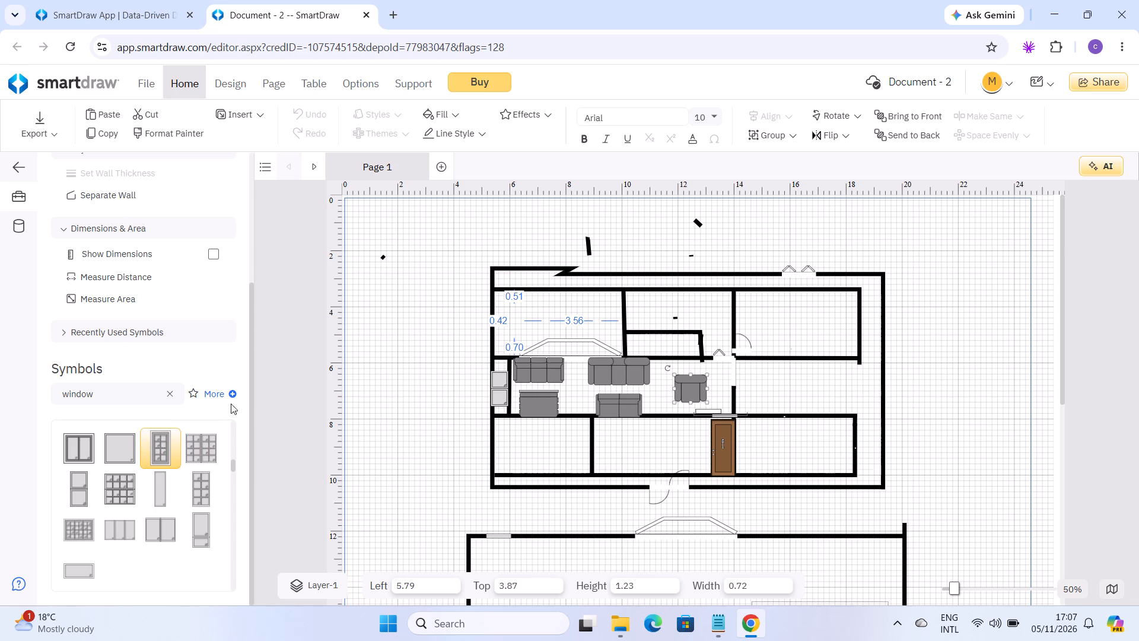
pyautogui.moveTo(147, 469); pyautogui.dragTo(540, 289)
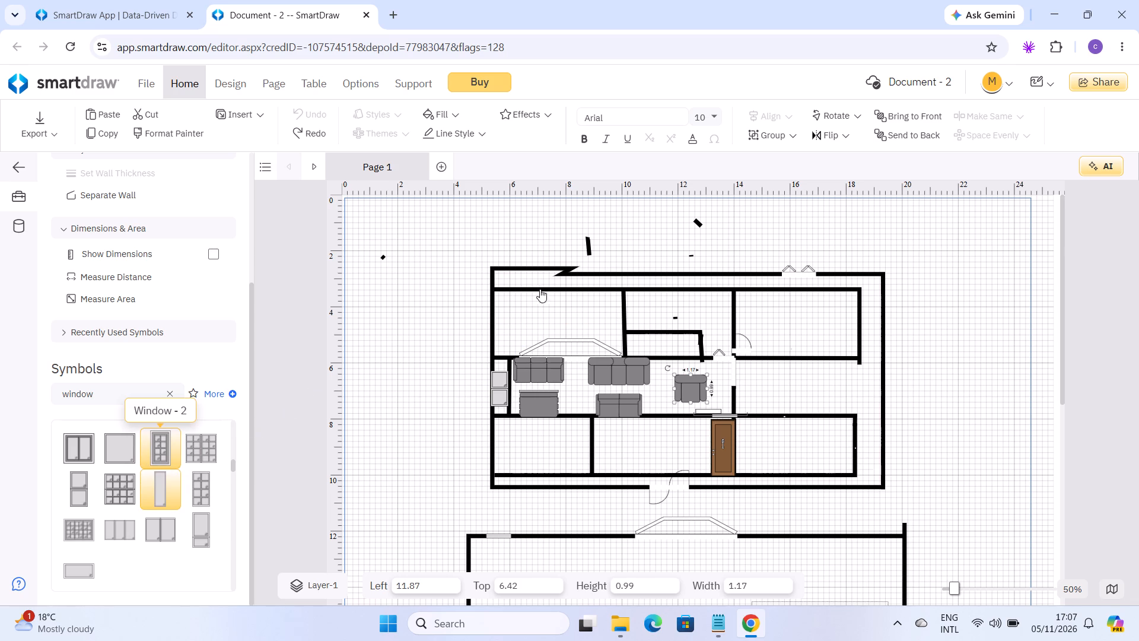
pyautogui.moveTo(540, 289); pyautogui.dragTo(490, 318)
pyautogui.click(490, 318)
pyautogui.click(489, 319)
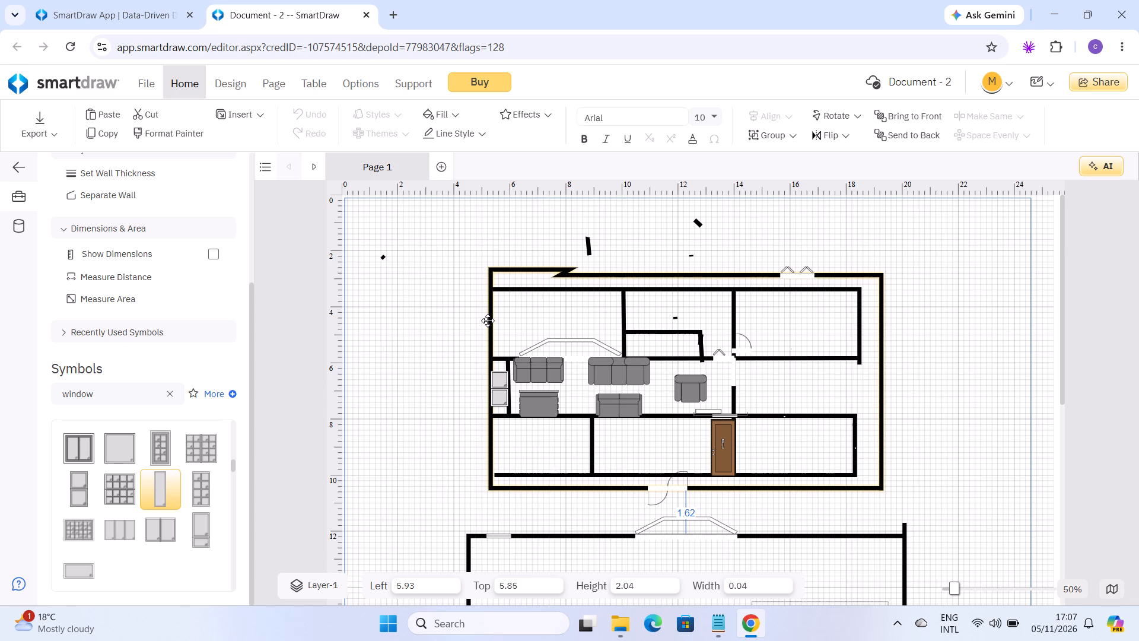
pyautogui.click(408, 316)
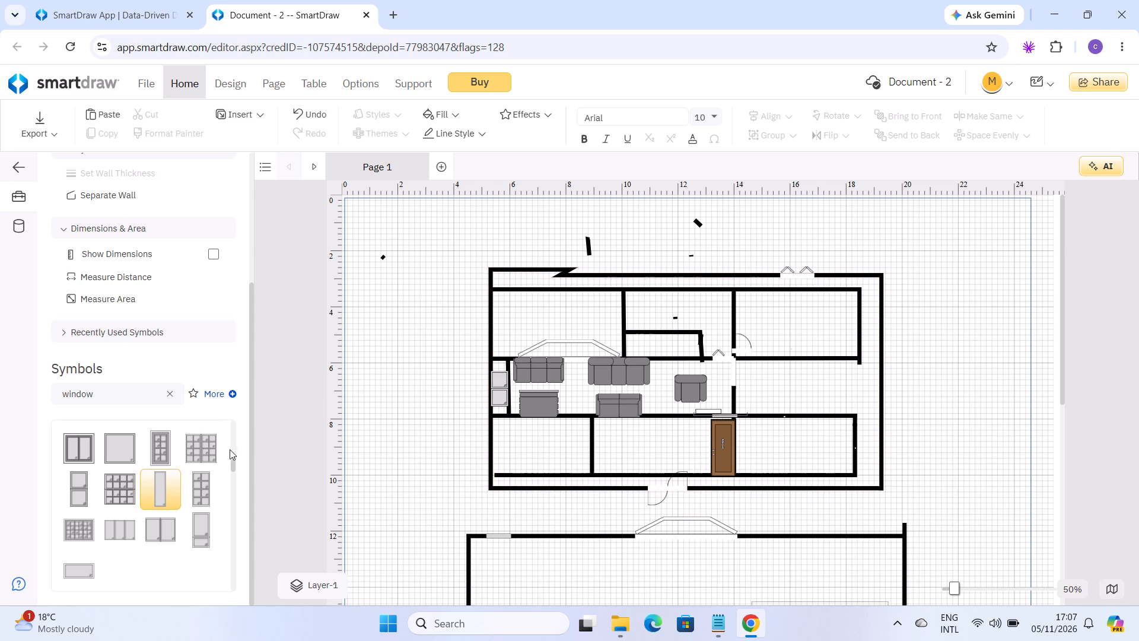
# Find the Tables category in the symbol library and expand it.
pyautogui.doubleClick(227, 483)
pyautogui.moveTo(227, 483); pyautogui.dragTo(235, 484)
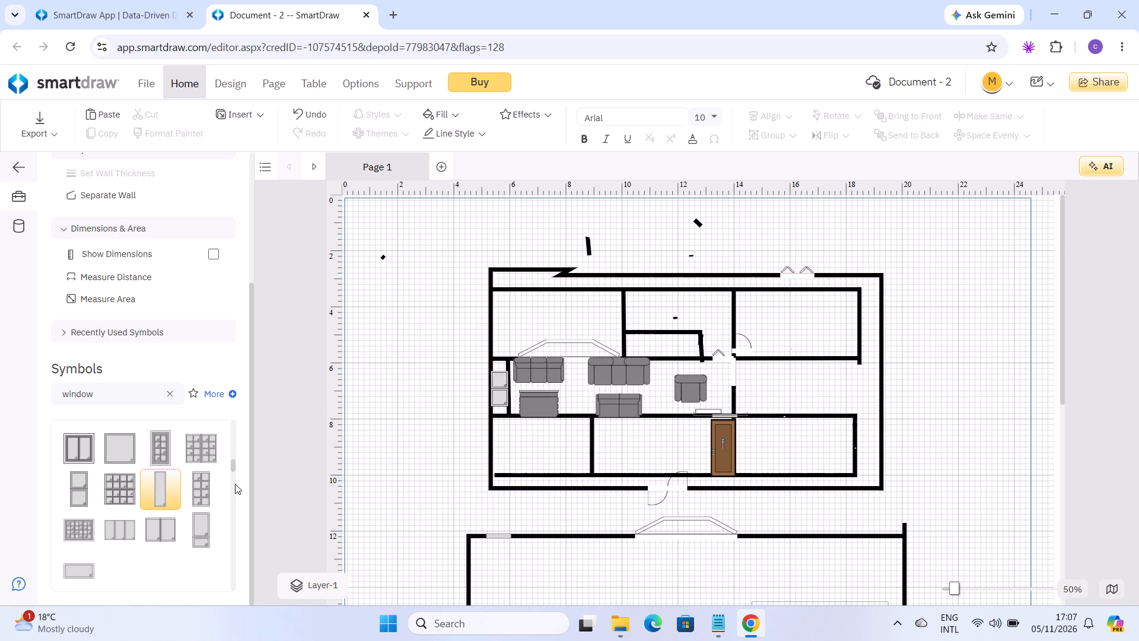
pyautogui.tripleClick(235, 484)
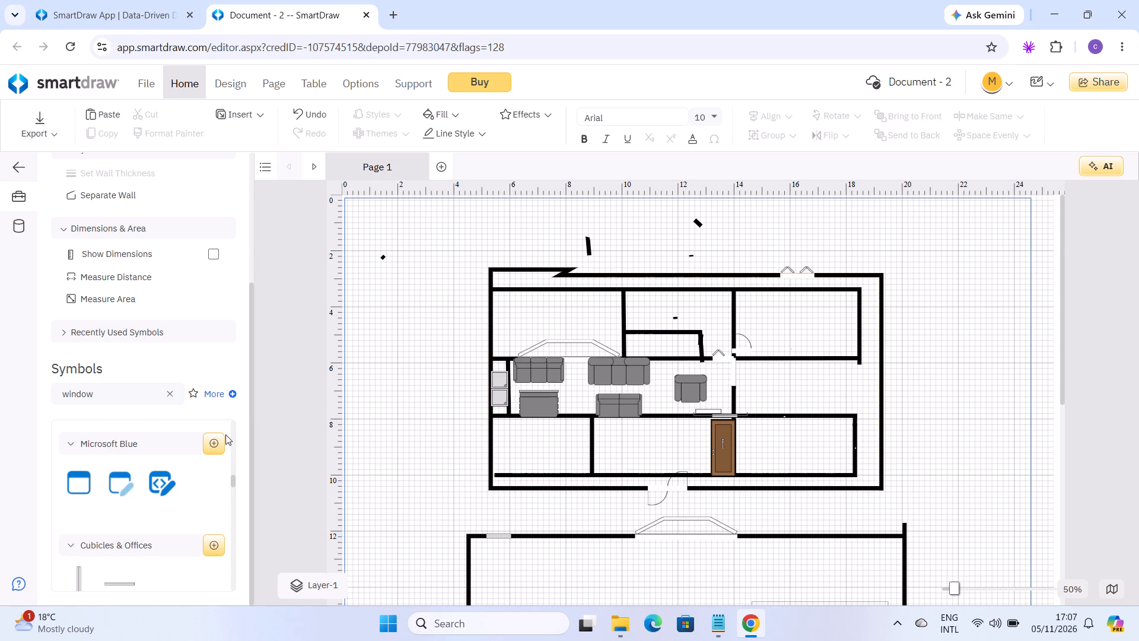
pyautogui.moveTo(225, 434); pyautogui.dragTo(233, 445)
pyautogui.click(233, 445)
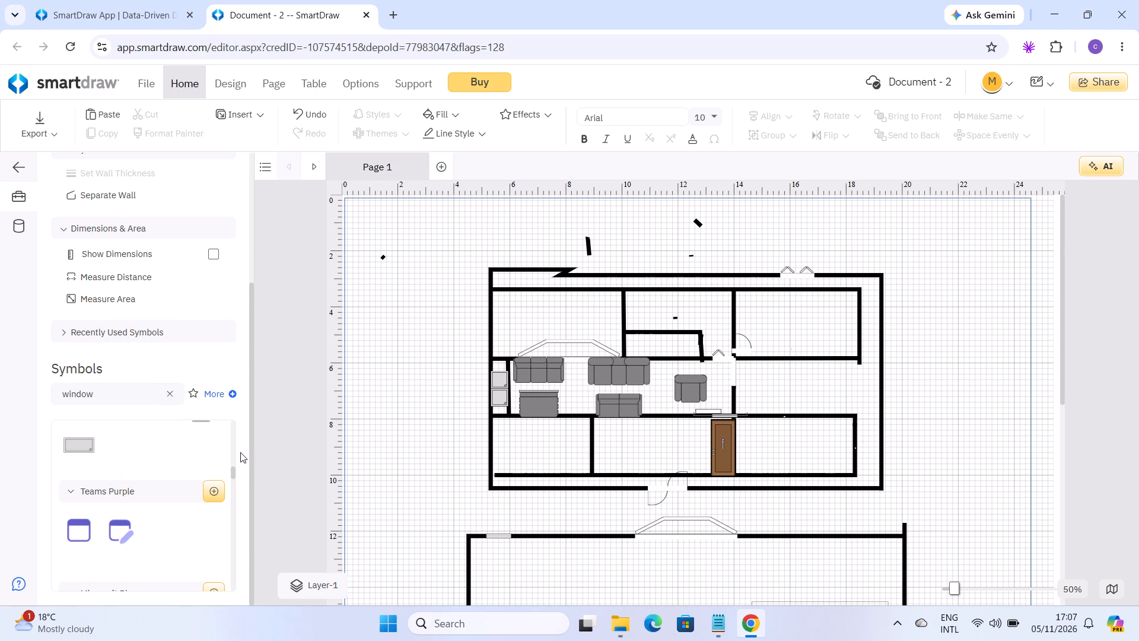
pyautogui.tripleClick(229, 449)
pyautogui.click(229, 449)
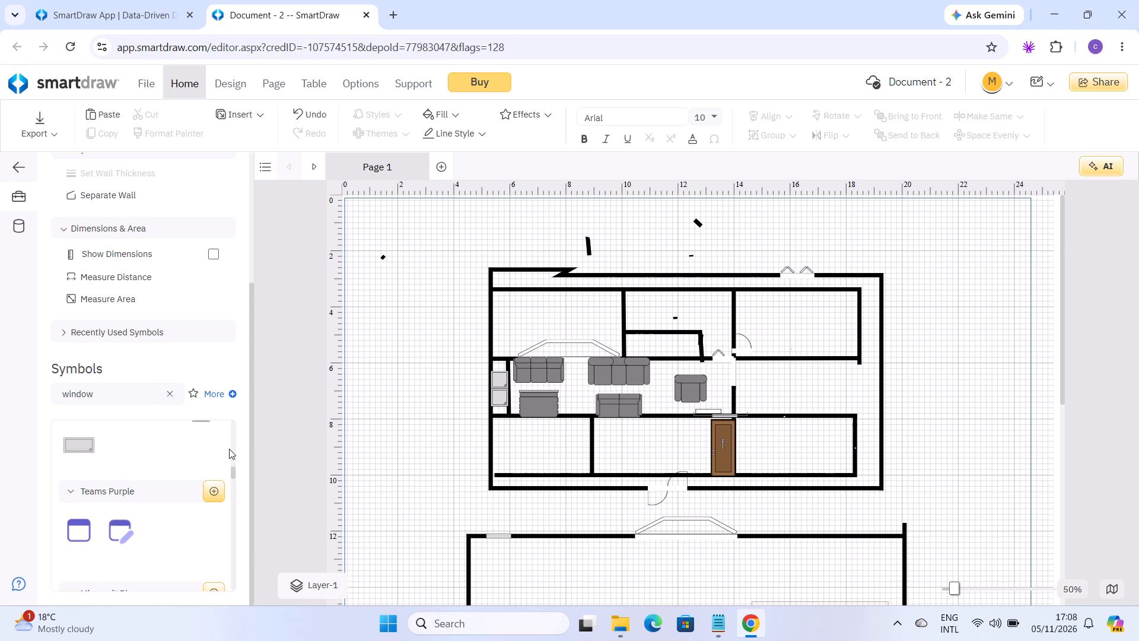
pyautogui.doubleClick(233, 450)
pyautogui.click(233, 450)
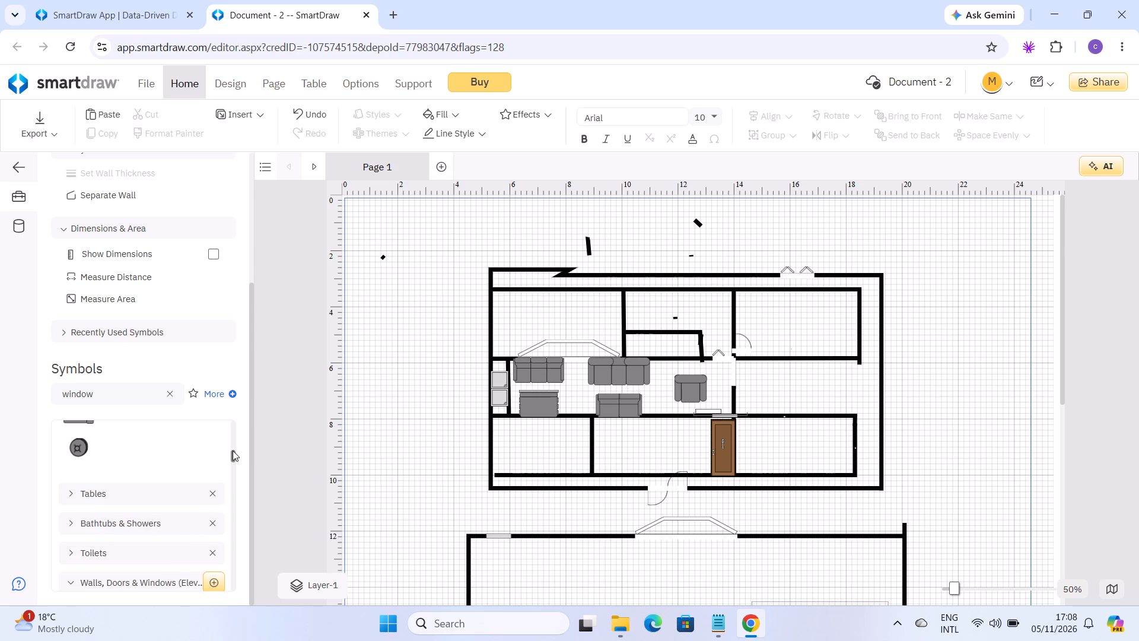
pyautogui.click(182, 494)
pyautogui.click(75, 494)
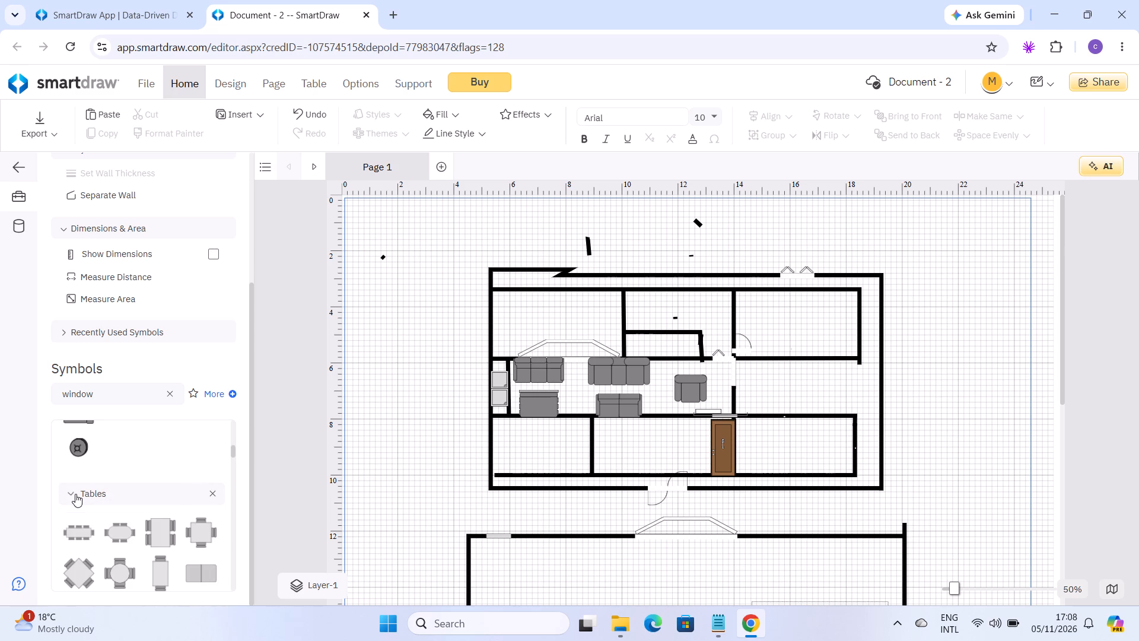
# Place a square four-chair table, 1.83 by 1.83, in the upper plan's bottom middle room, close to its left wall.
pyautogui.moveTo(193, 530); pyautogui.dragTo(603, 397)
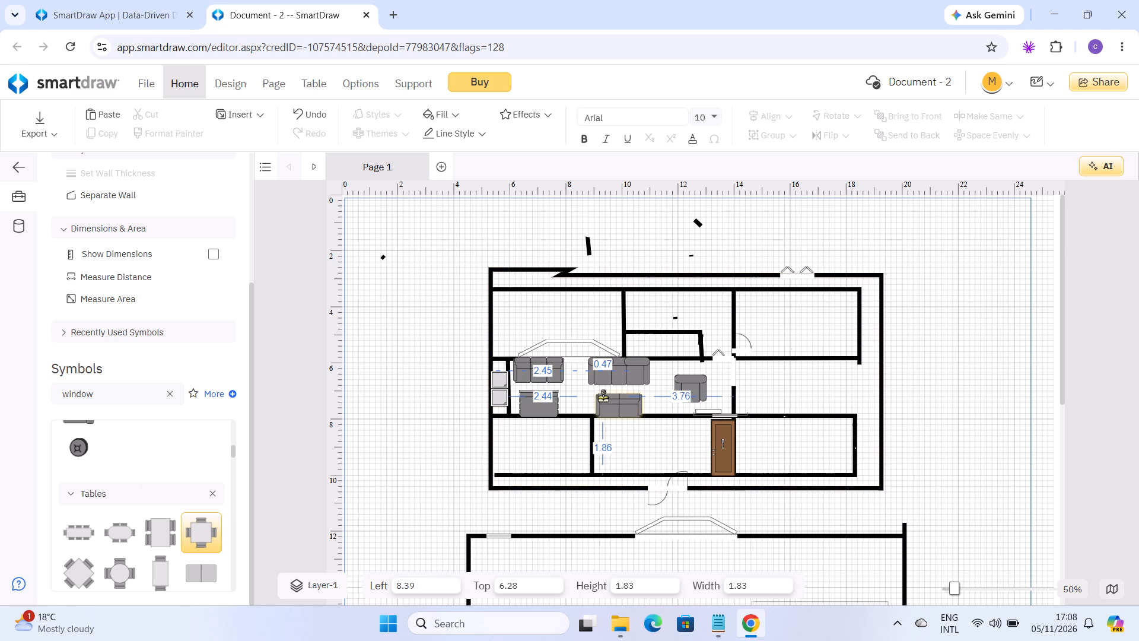
pyautogui.moveTo(603, 397); pyautogui.dragTo(642, 446)
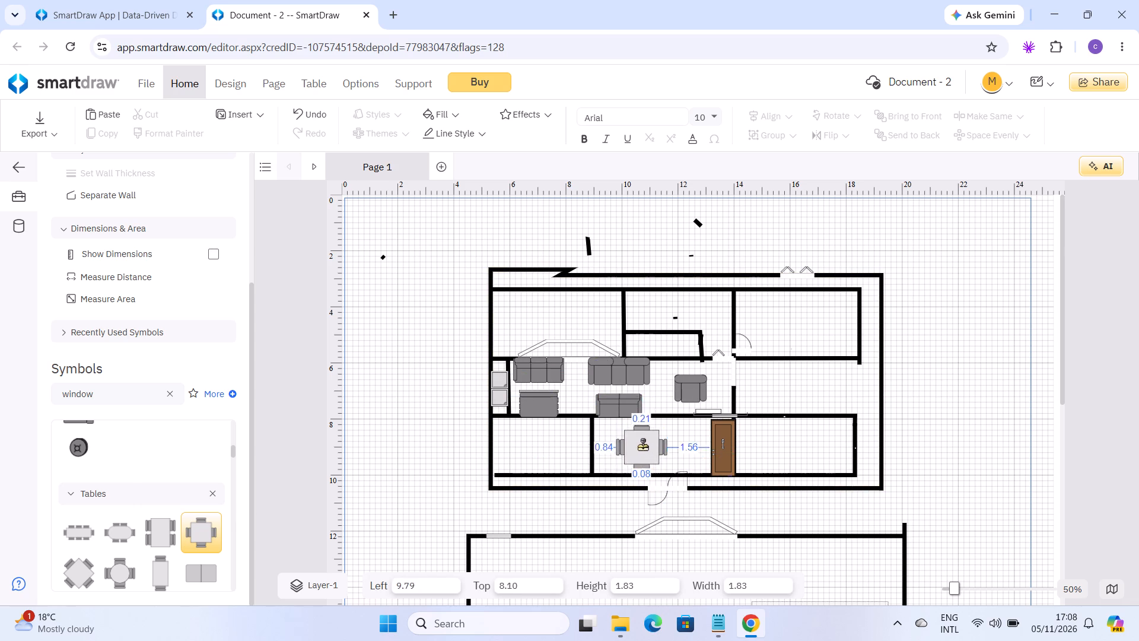
pyautogui.moveTo(642, 446); pyautogui.dragTo(644, 445)
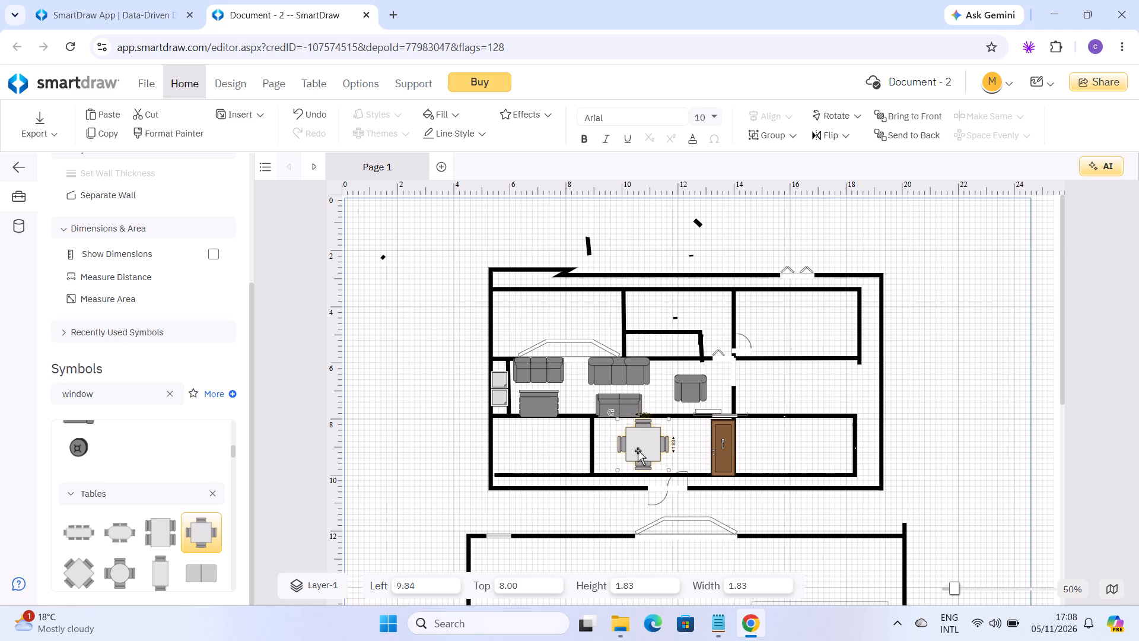
pyautogui.moveTo(656, 445); pyautogui.dragTo(631, 447)
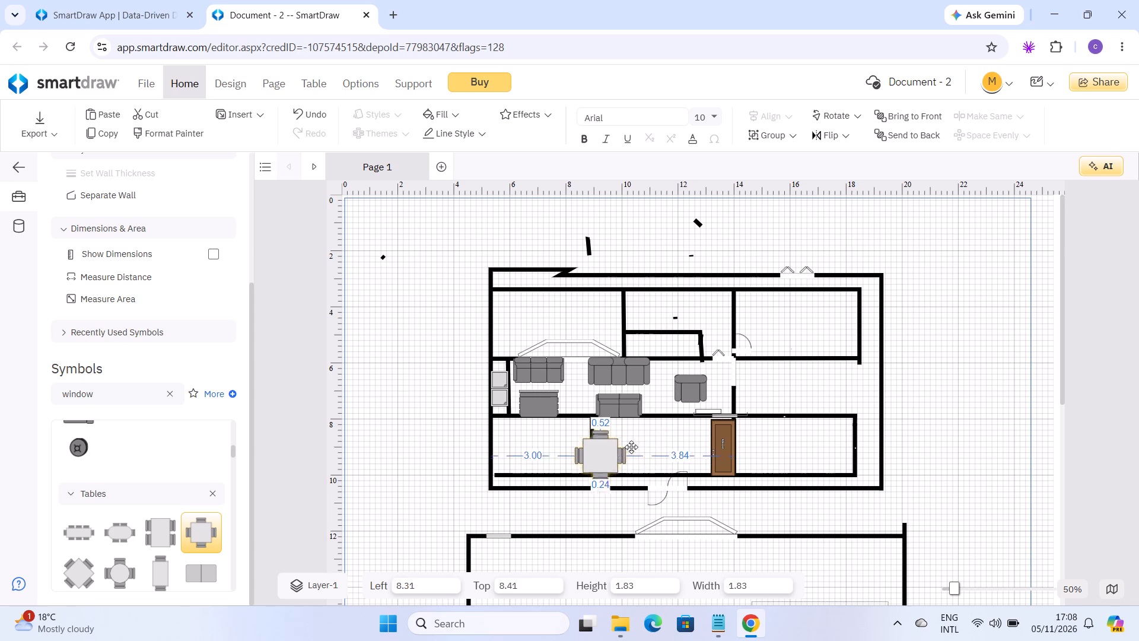
pyautogui.moveTo(631, 447); pyautogui.dragTo(637, 446)
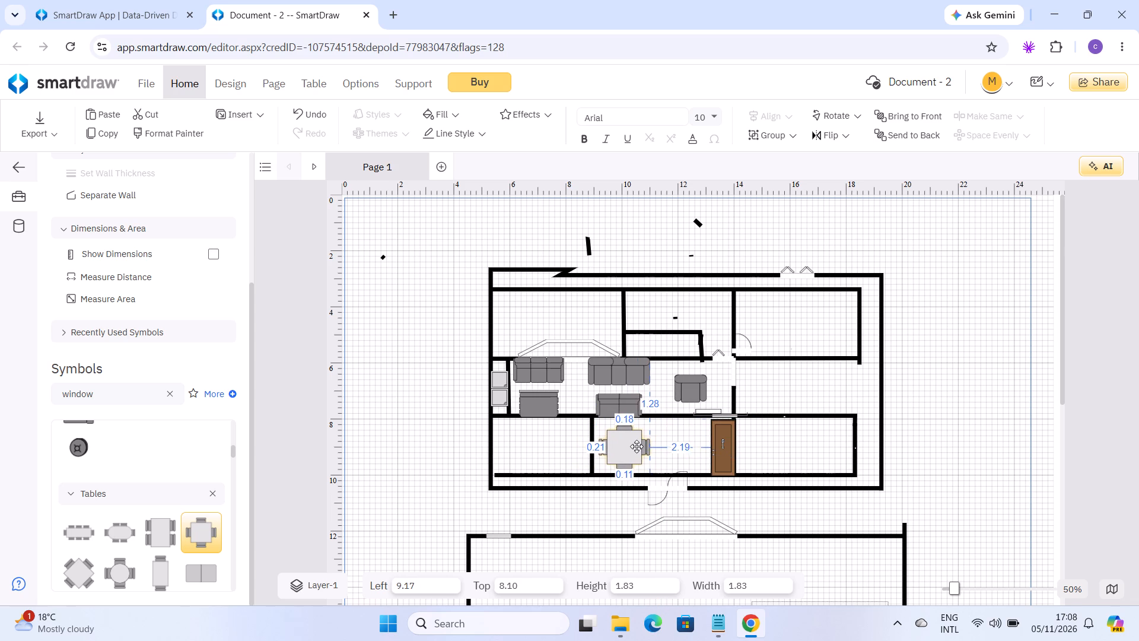
pyautogui.moveTo(637, 446); pyautogui.dragTo(634, 446)
pyautogui.click(692, 452)
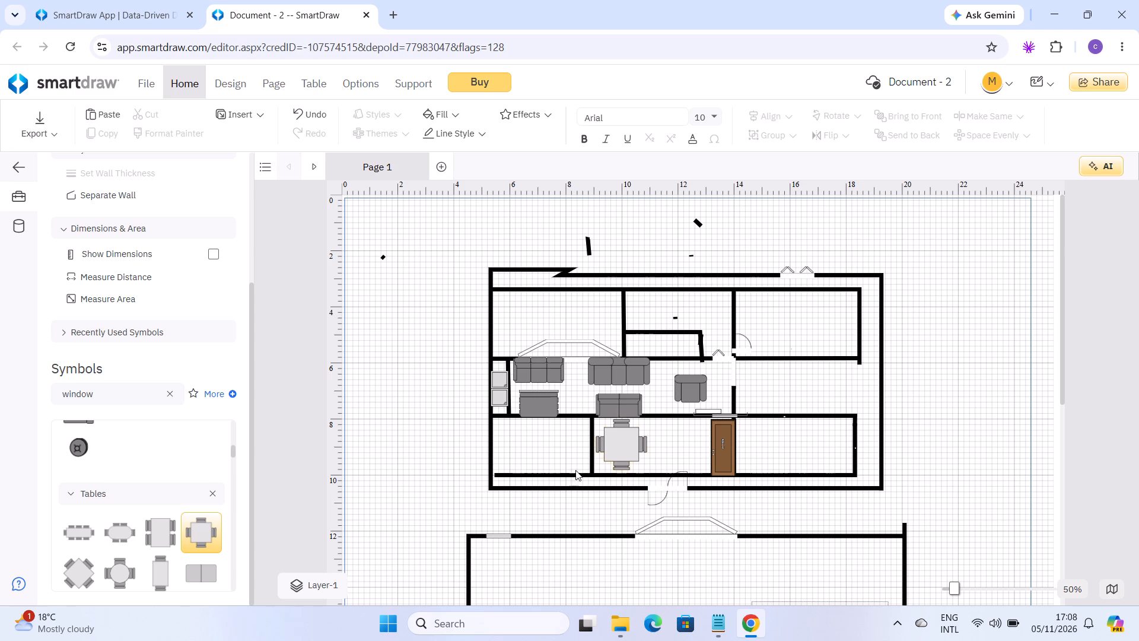
# Place a narrow two-chair table, 0.86 by 1.88, between the square table and brown cabinet, and dismiss the purchase notice.
pyautogui.moveTo(154, 579); pyautogui.dragTo(708, 428)
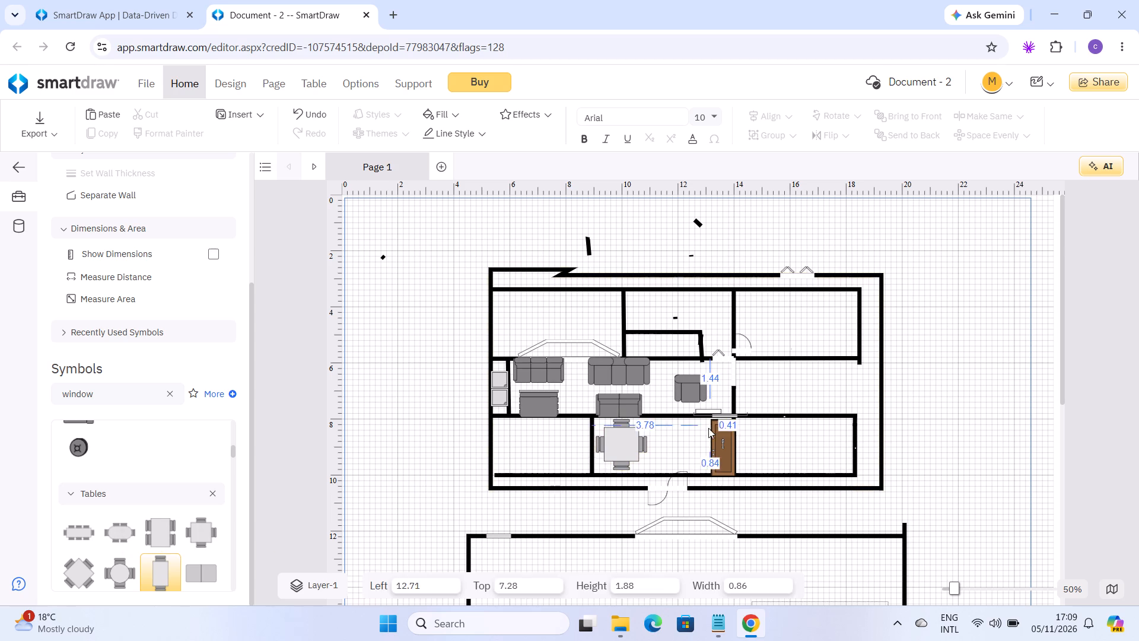
pyautogui.moveTo(708, 428); pyautogui.dragTo(688, 440)
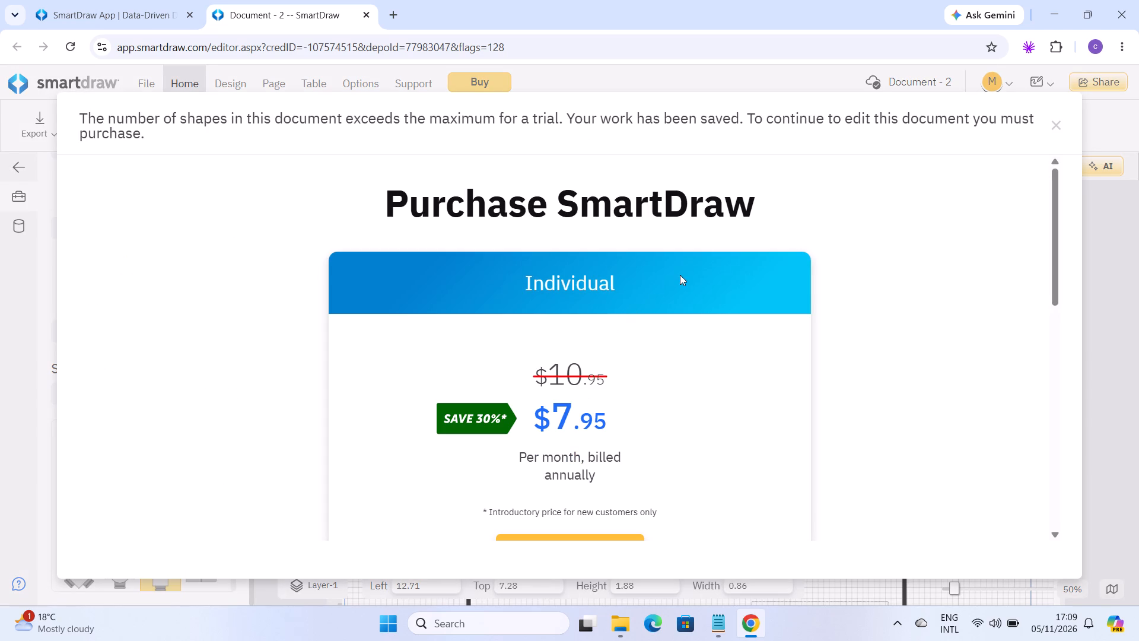
pyautogui.click(1055, 130)
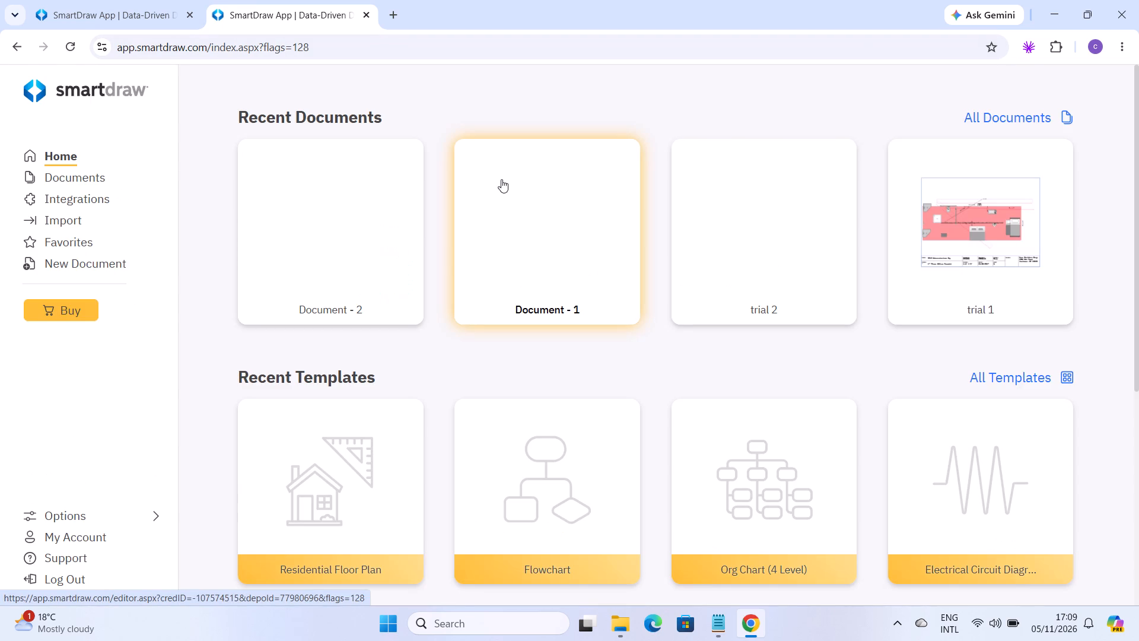
# Open Document - 1 and shift the oval table below the middle bay window to about 6.56 left, 3.28 top.
pyautogui.click(501, 179)
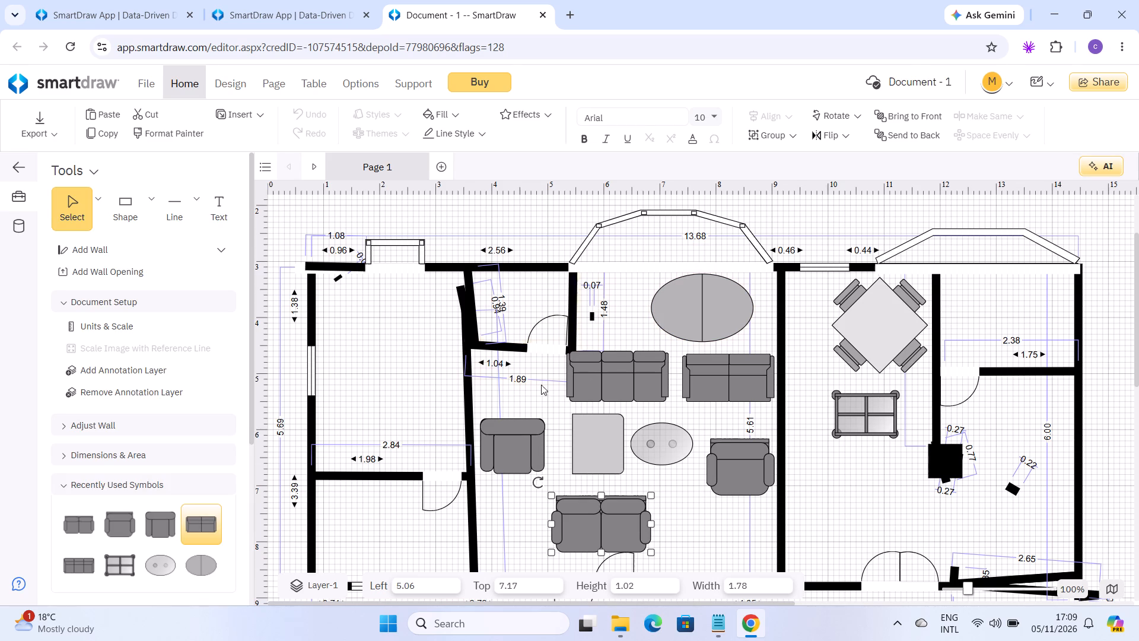
pyautogui.moveTo(672, 327); pyautogui.dragTo(679, 426)
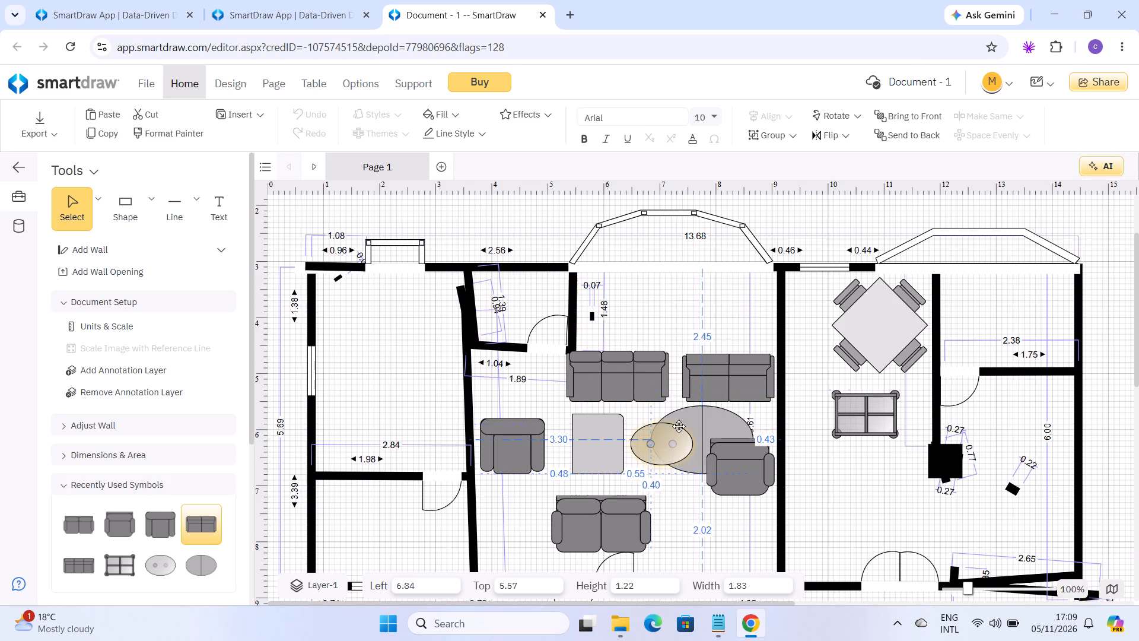
pyautogui.moveTo(679, 426); pyautogui.dragTo(656, 334)
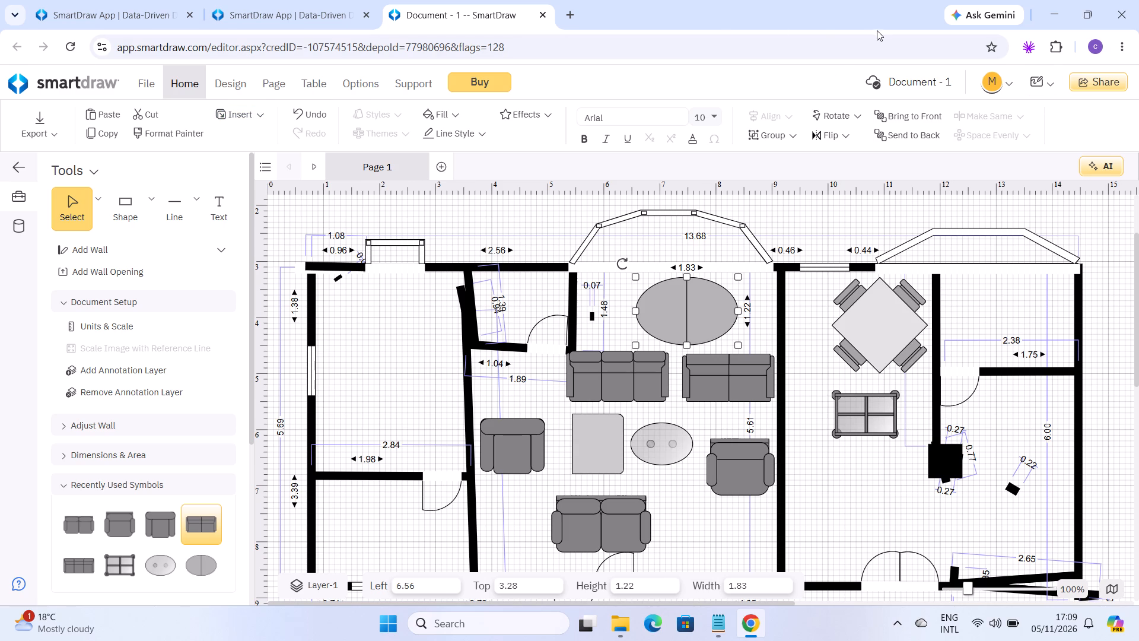
# Close Document - 1 and start a new document from the Residential Floor Plan template.
pyautogui.click(545, 15)
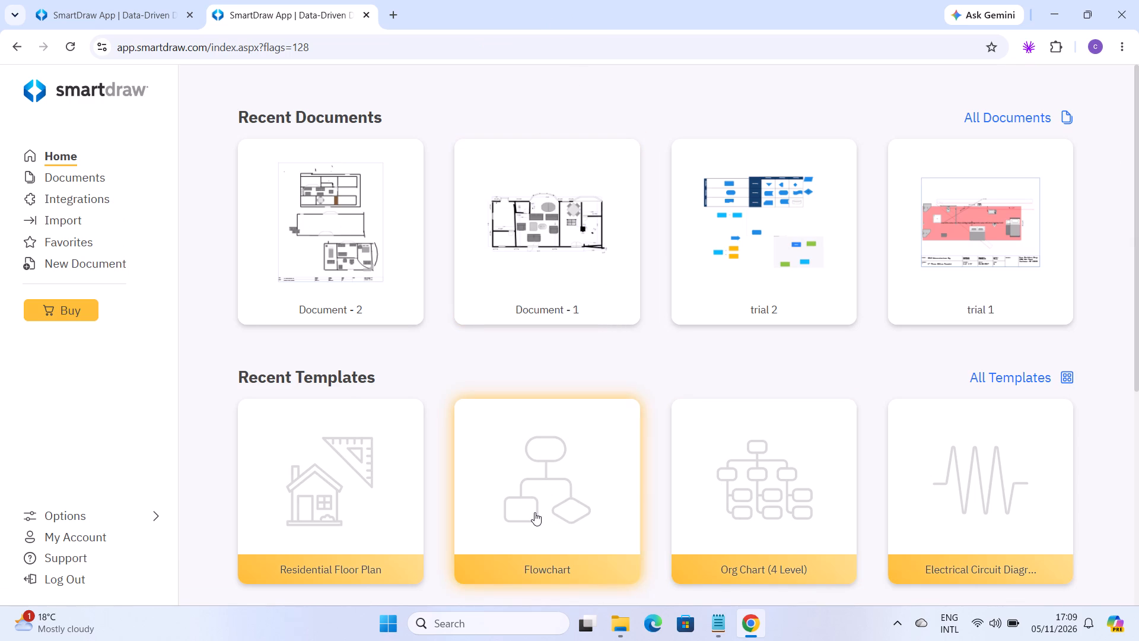
pyautogui.click(365, 503)
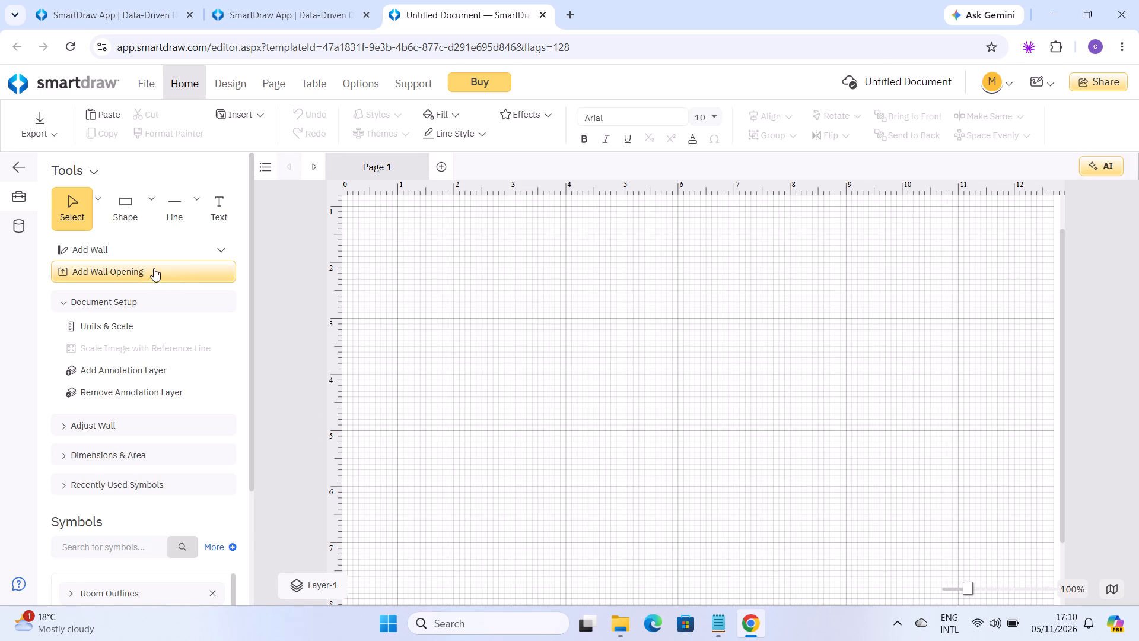
# Draw the plan's vertical left wall about 6.69 long, starting at about 0.79 left, 1.35 top.
pyautogui.click(135, 254)
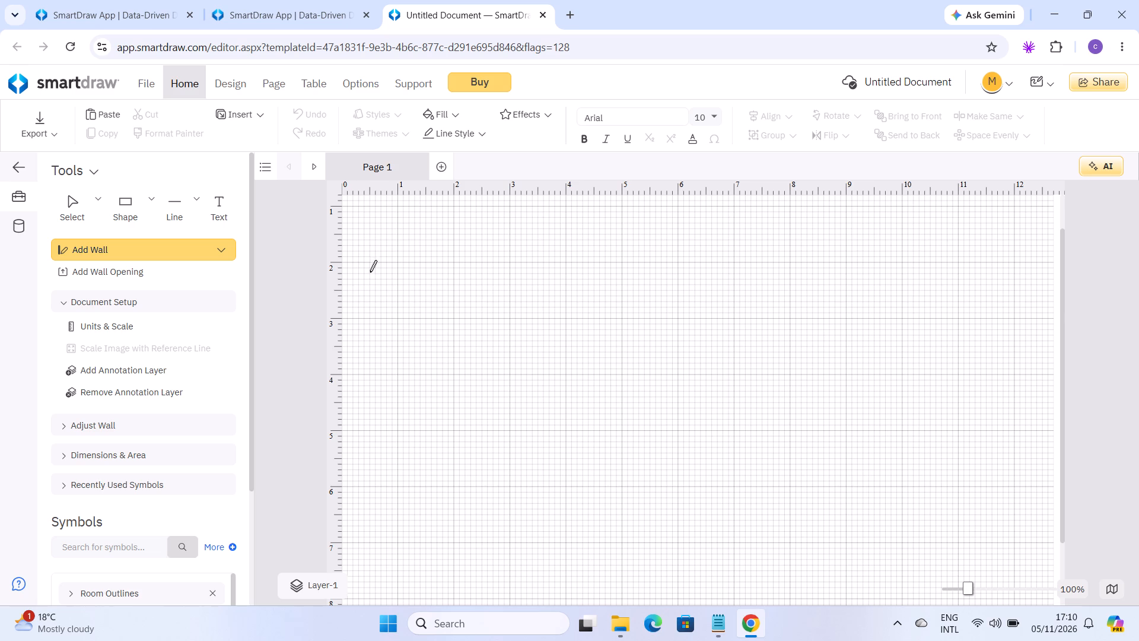
pyautogui.click(386, 225)
pyautogui.moveTo(386, 225); pyautogui.dragTo(386, 306)
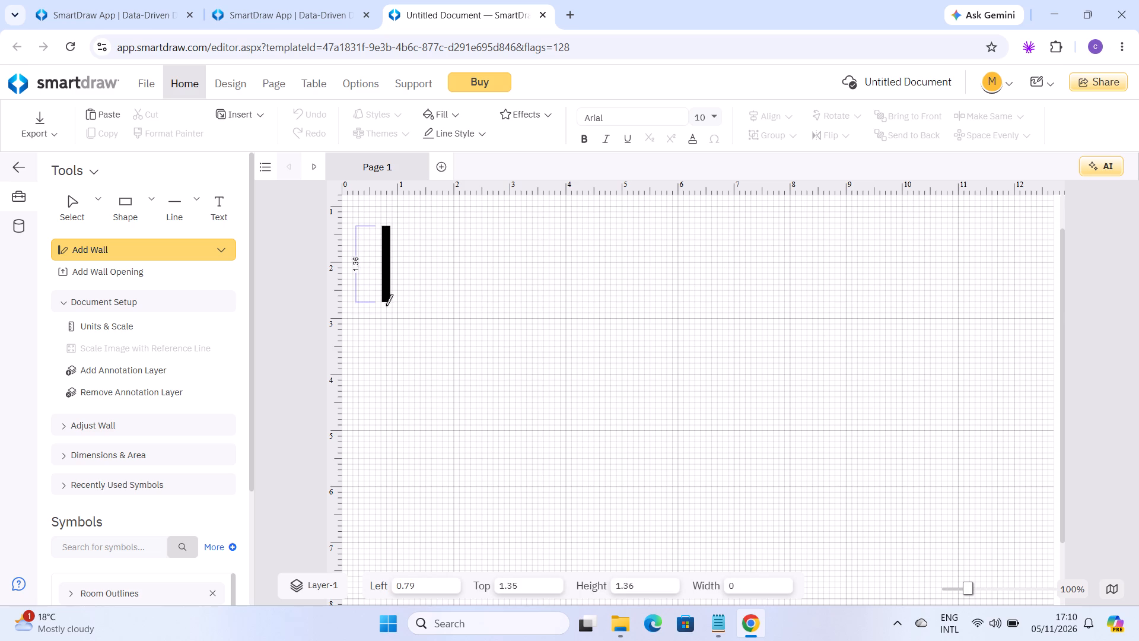
pyautogui.moveTo(386, 306); pyautogui.dragTo(399, 510)
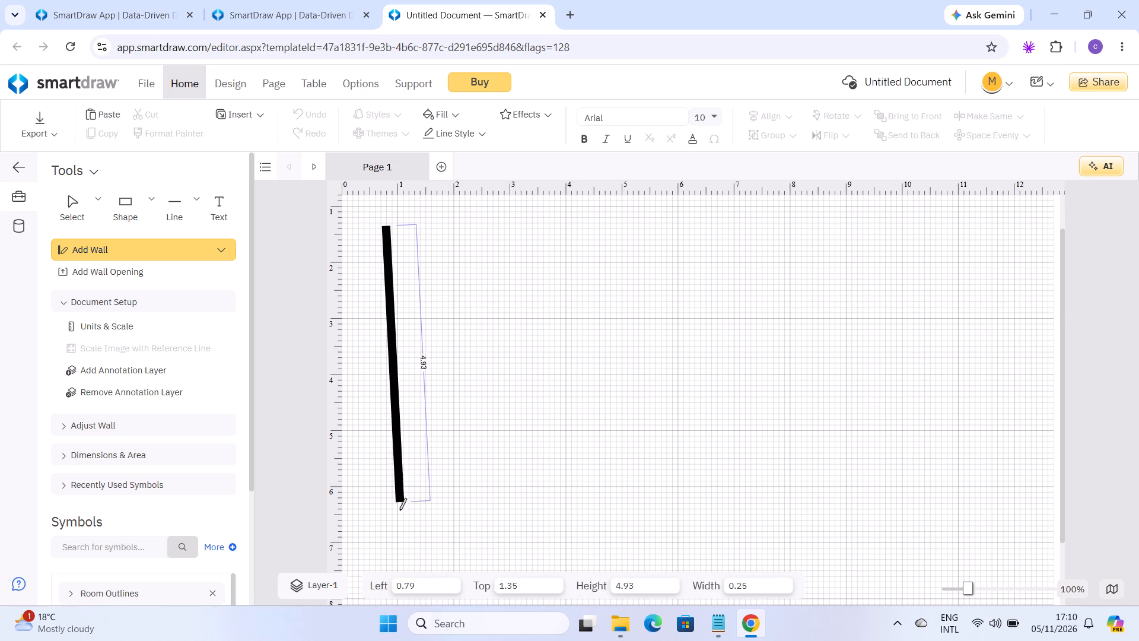
pyautogui.moveTo(399, 510); pyautogui.dragTo(385, 554)
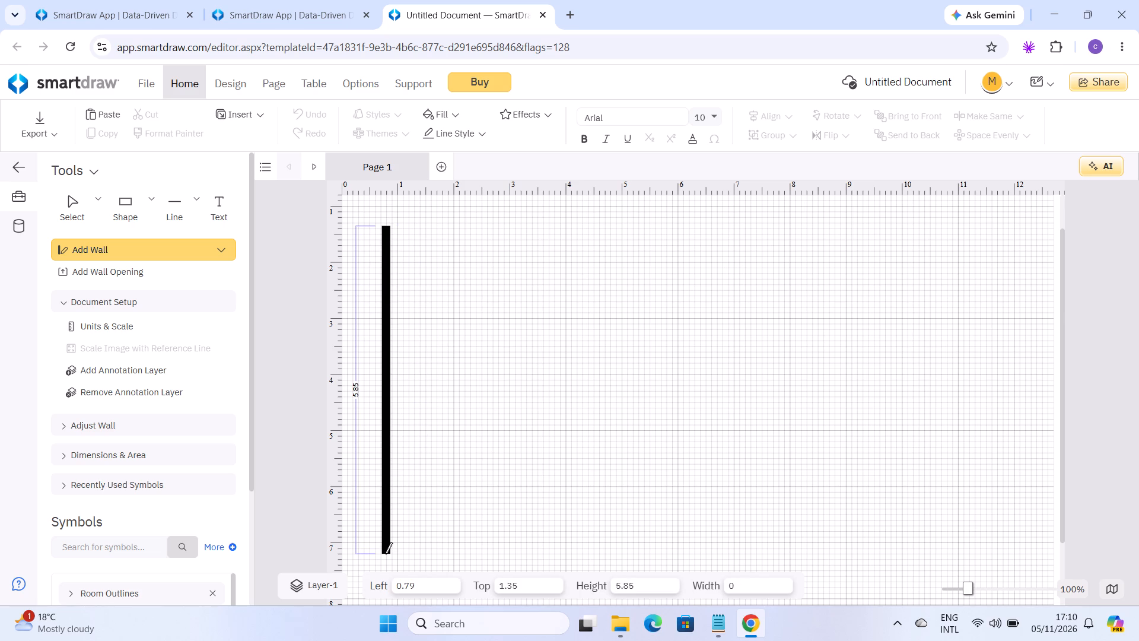
pyautogui.moveTo(385, 554); pyautogui.dragTo(390, 560)
pyautogui.moveTo(390, 560); pyautogui.dragTo(390, 576)
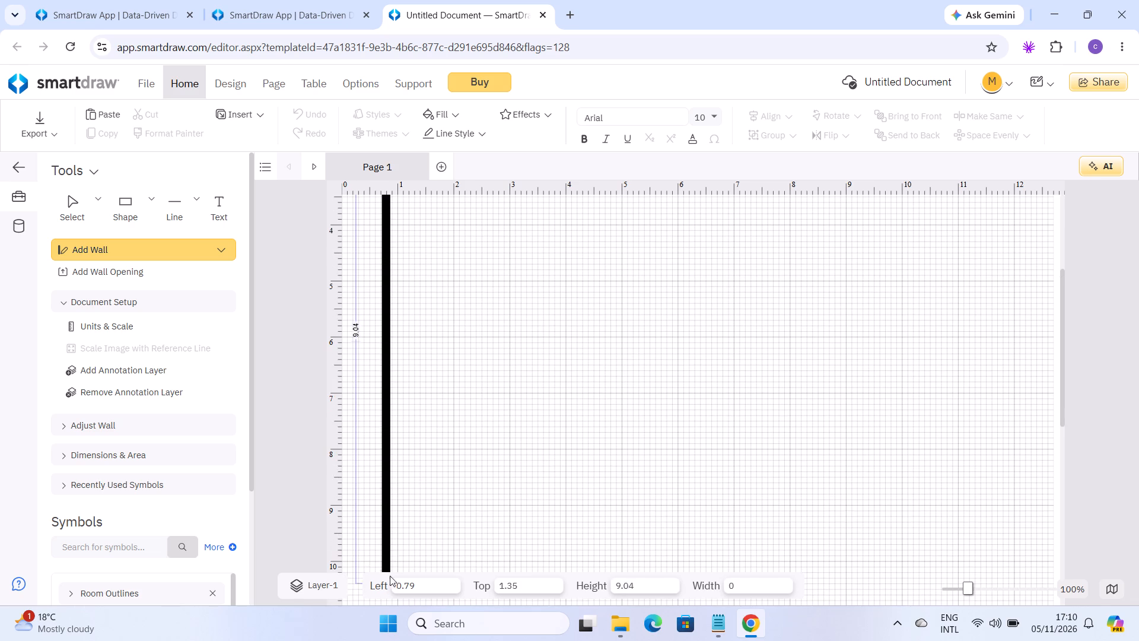
pyautogui.moveTo(390, 576); pyautogui.dragTo(395, 516)
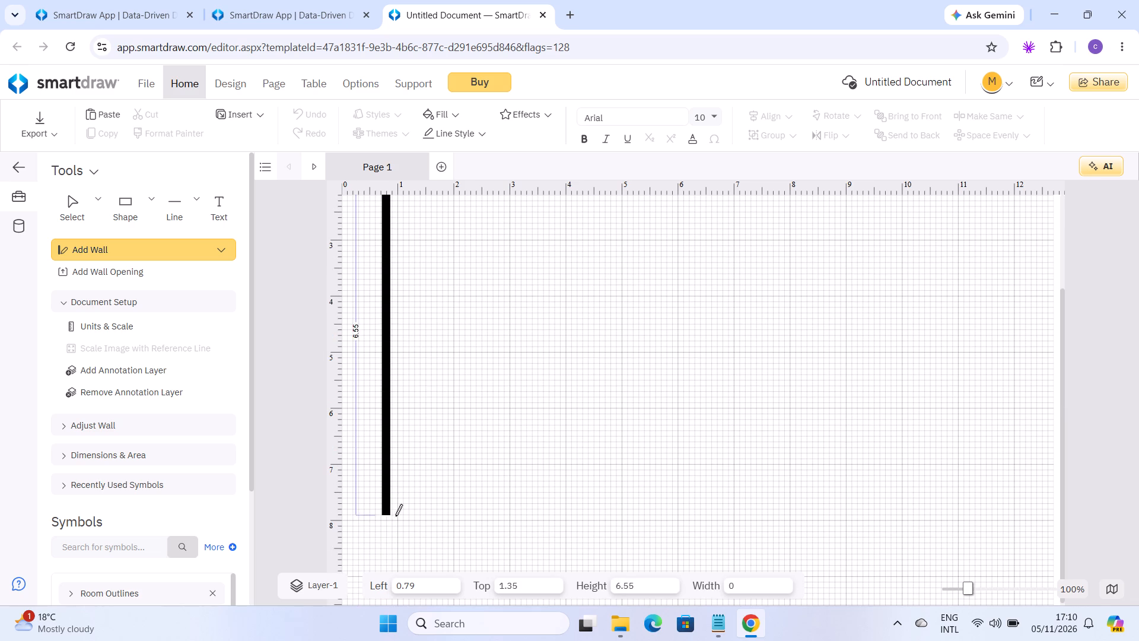
pyautogui.moveTo(395, 516); pyautogui.dragTo(395, 523)
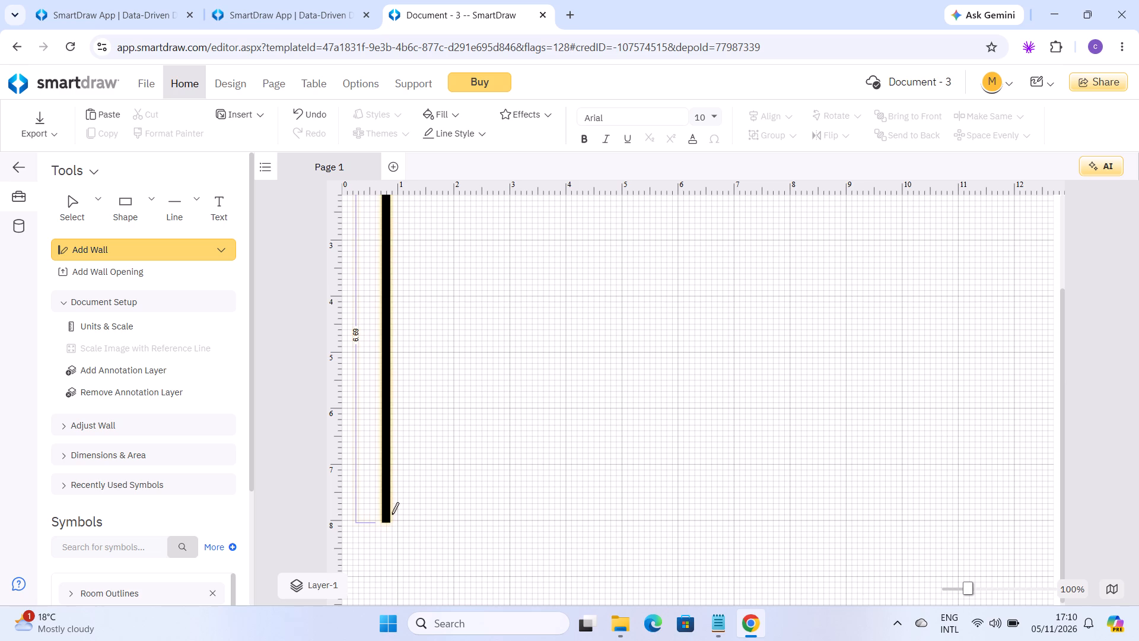
# Draw the horizontal bottom wall about 13.85 long, starting beside the left wall's lower end.
pyautogui.moveTo(392, 513); pyautogui.dragTo(424, 519)
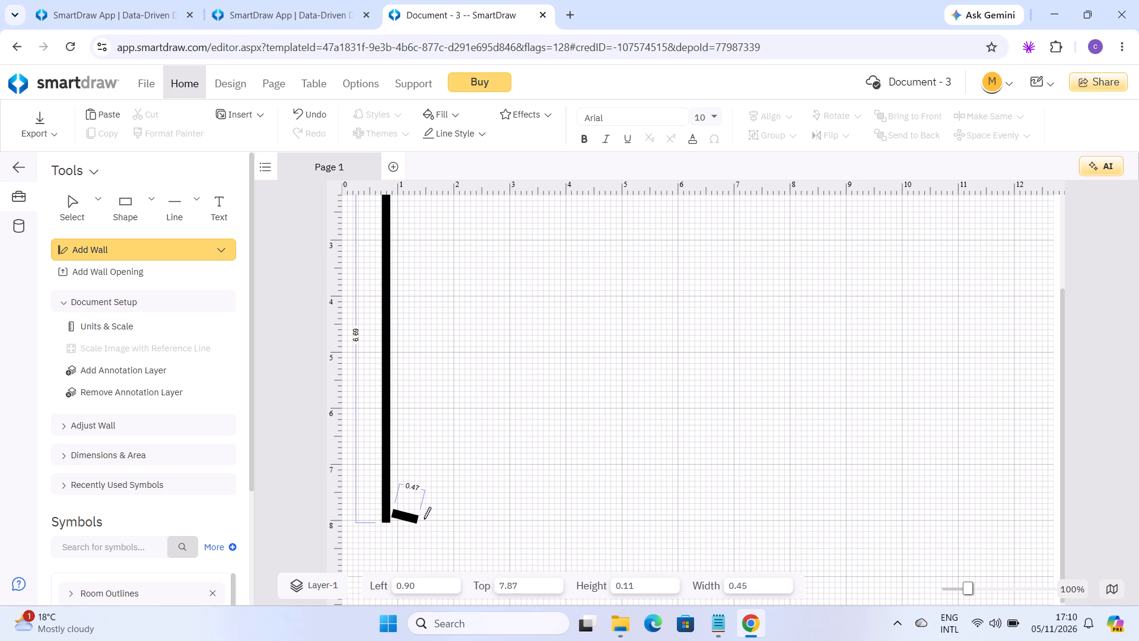
pyautogui.moveTo(424, 519); pyautogui.dragTo(704, 529)
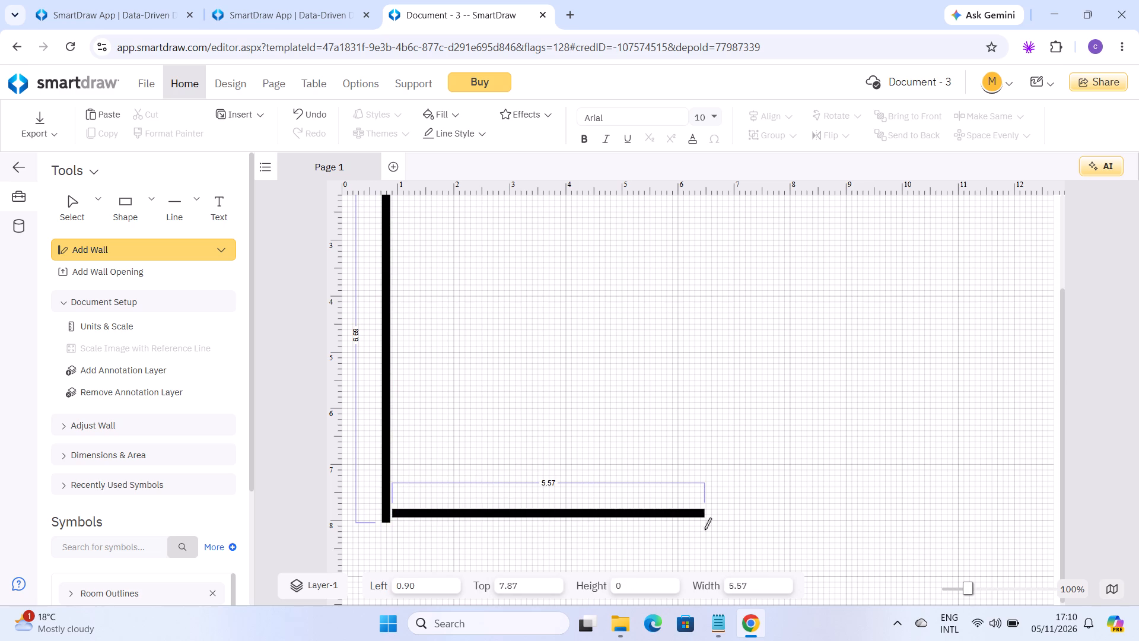
pyautogui.moveTo(704, 529); pyautogui.dragTo(1061, 495)
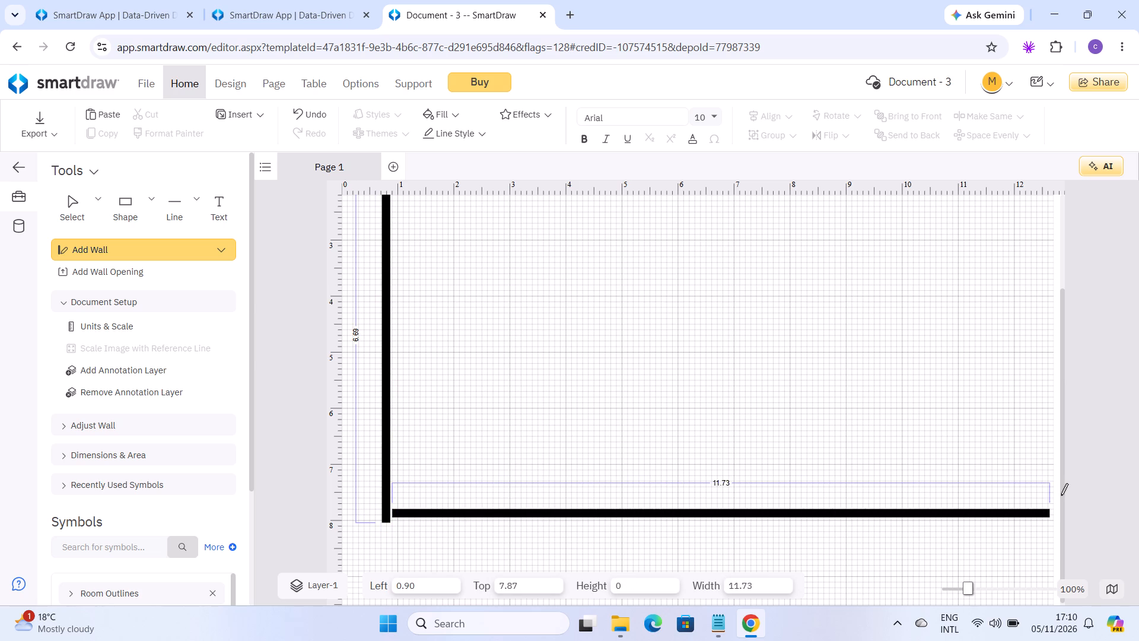
pyautogui.moveTo(1061, 495); pyautogui.dragTo(1084, 498)
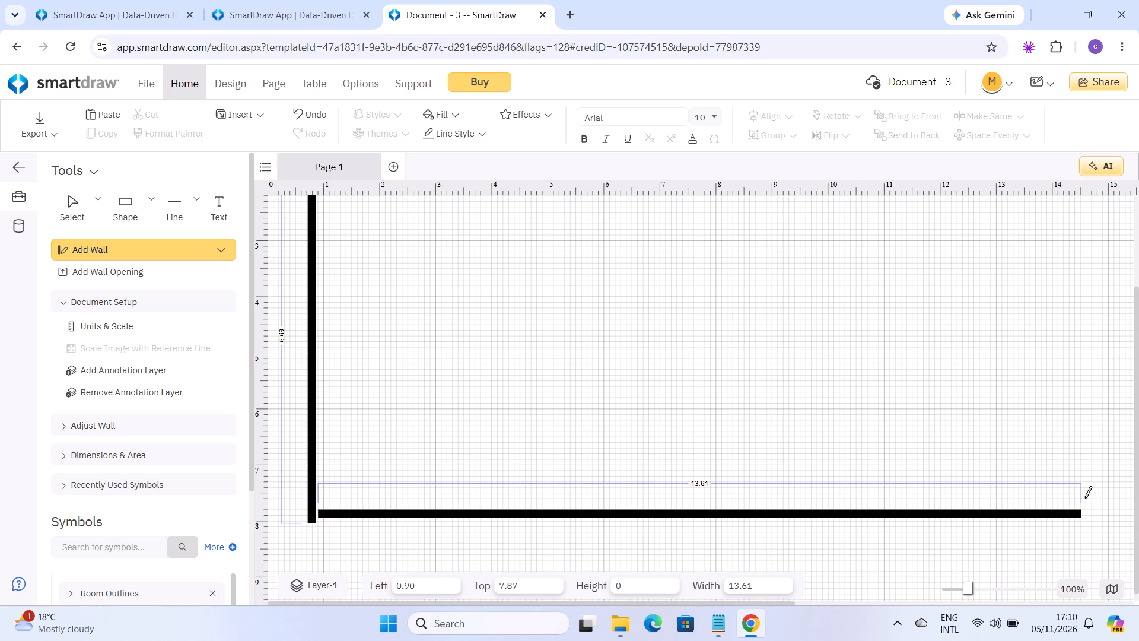
pyautogui.moveTo(1084, 498); pyautogui.dragTo(1094, 500)
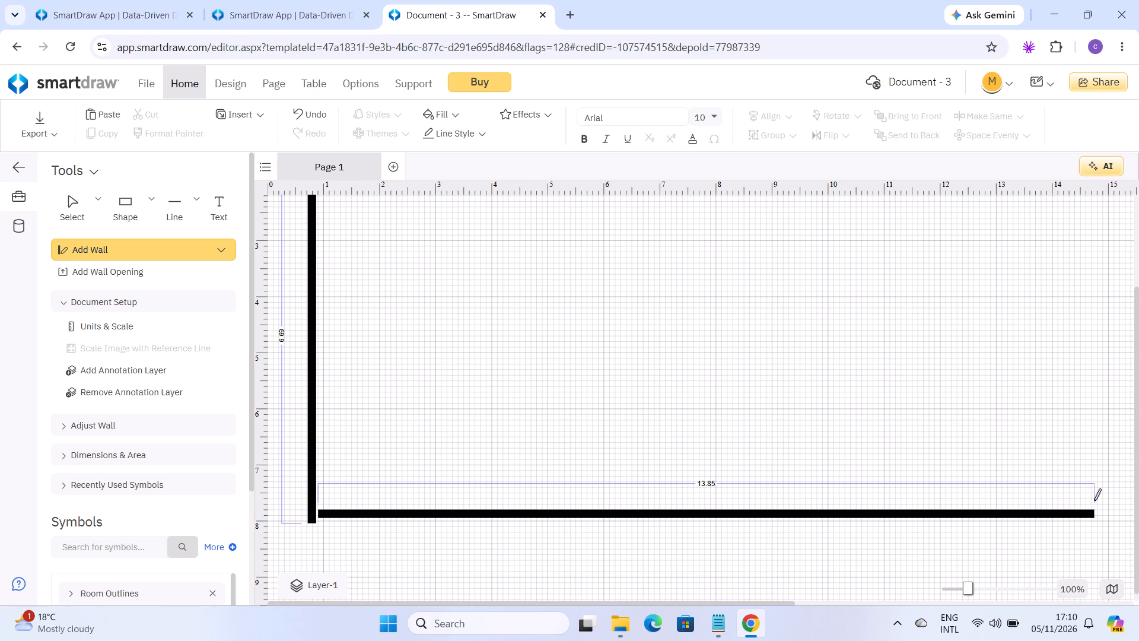
# Draw the vertical right wall about 6.55 long, up from the bottom wall's right end to the left wall's top level.
pyautogui.moveTo(1096, 516); pyautogui.dragTo(1061, 415)
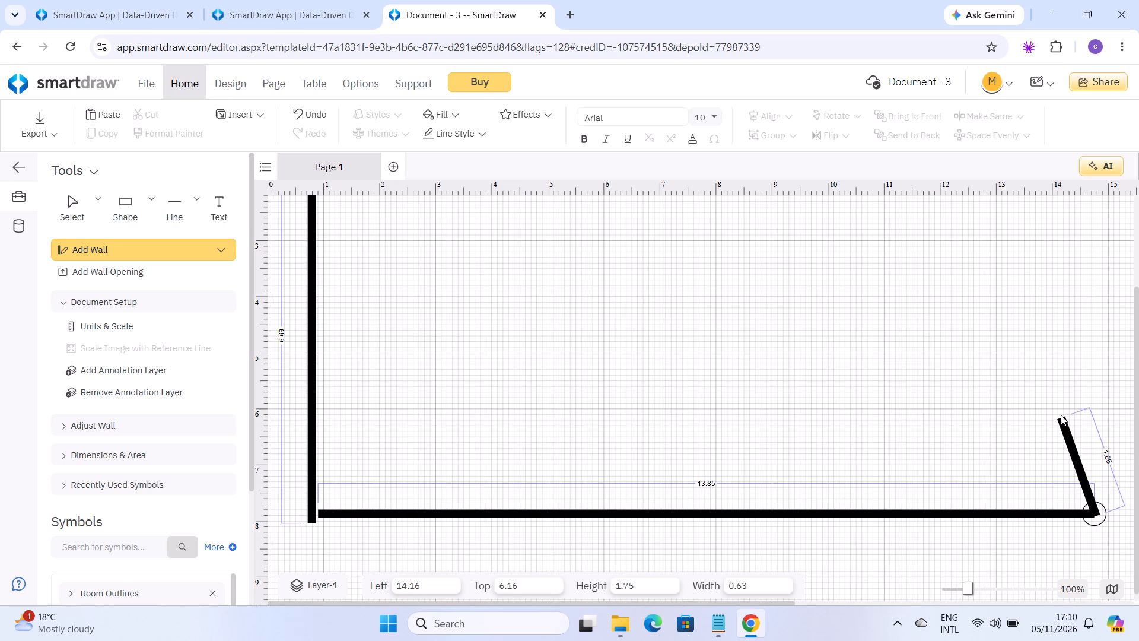
pyautogui.moveTo(1061, 415); pyautogui.dragTo(1090, 213)
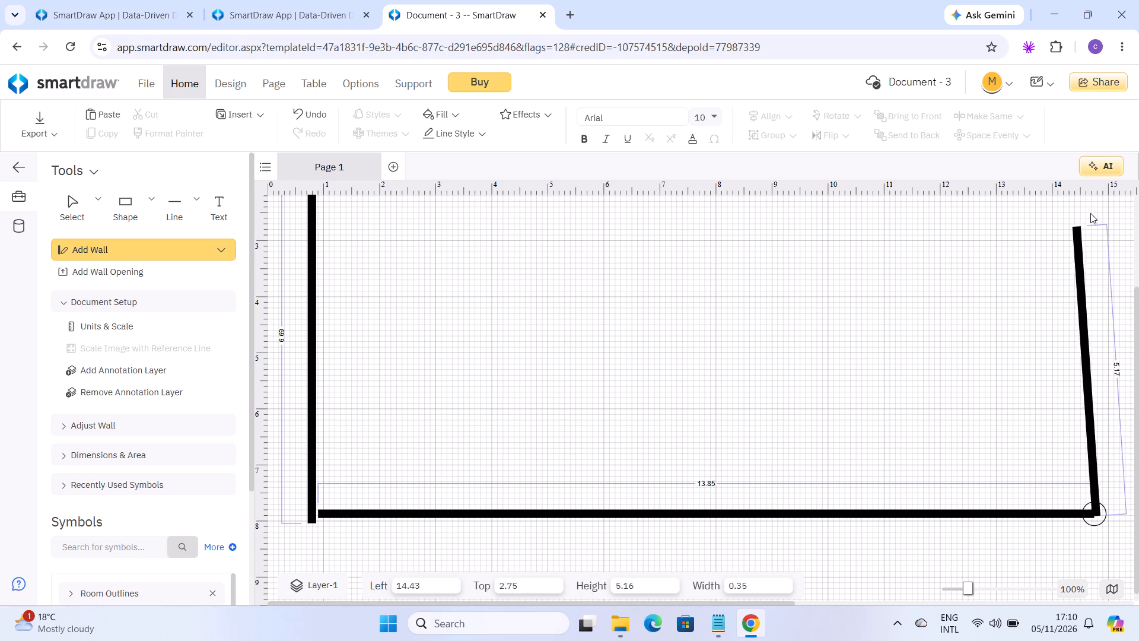
pyautogui.moveTo(1090, 213); pyautogui.dragTo(1078, 223)
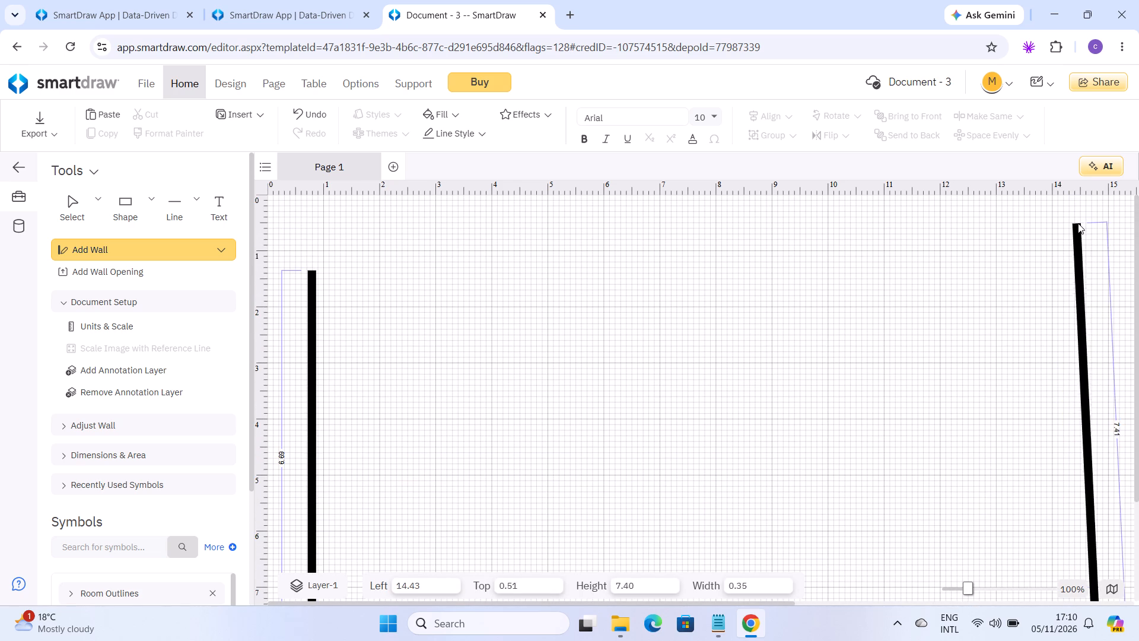
pyautogui.moveTo(1078, 223); pyautogui.dragTo(1085, 265)
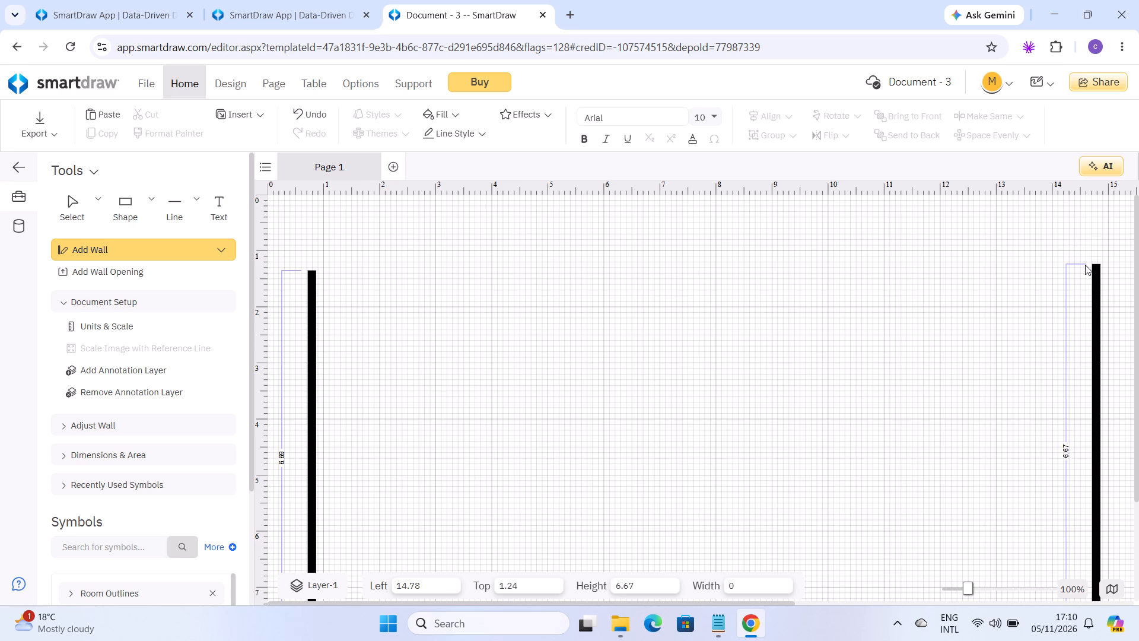
pyautogui.moveTo(1085, 265); pyautogui.dragTo(1083, 271)
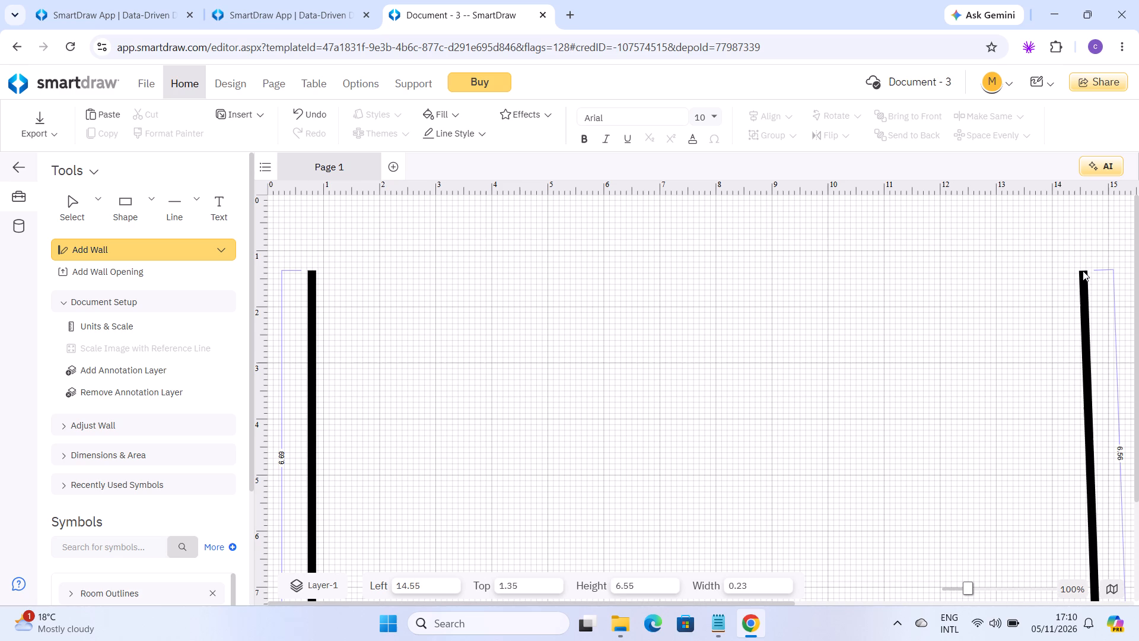
pyautogui.moveTo(1083, 271); pyautogui.dragTo(1084, 269)
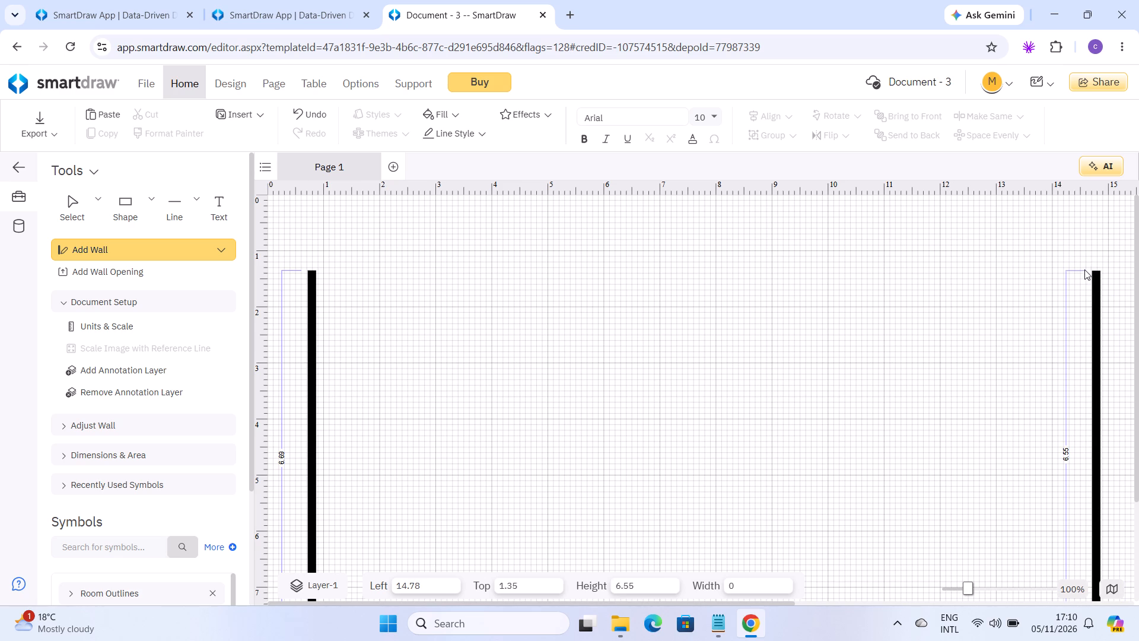
pyautogui.moveTo(1084, 269); pyautogui.dragTo(1086, 269)
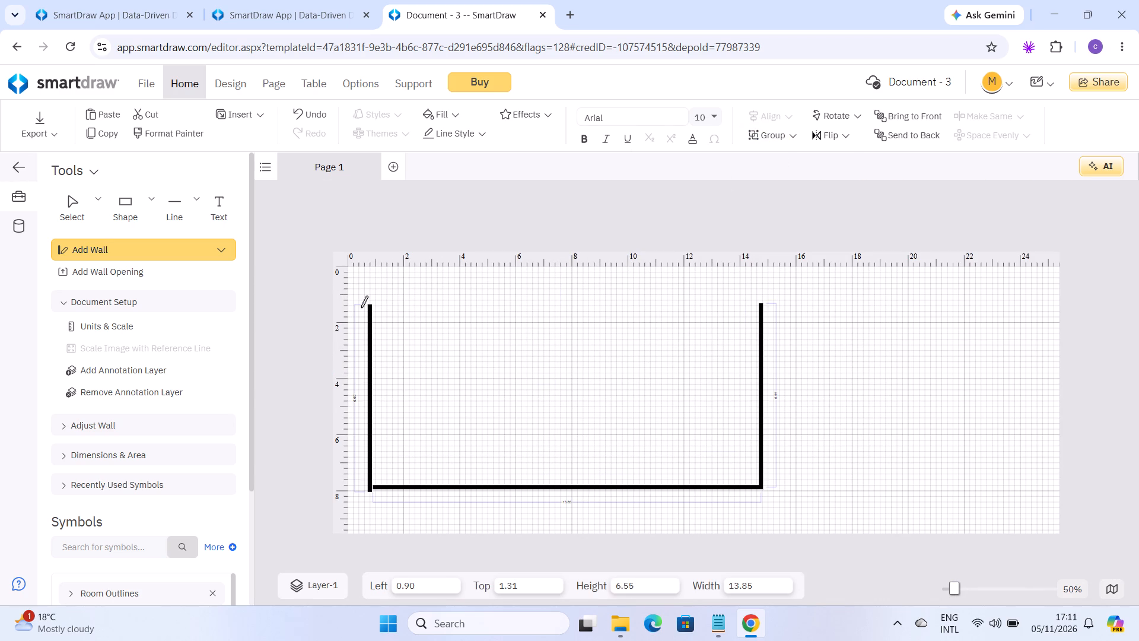
# Draw the horizontal top wall about 14.08 long, from the left wall's upper end to just past the right wall.
pyautogui.moveTo(372, 304); pyautogui.dragTo(503, 309)
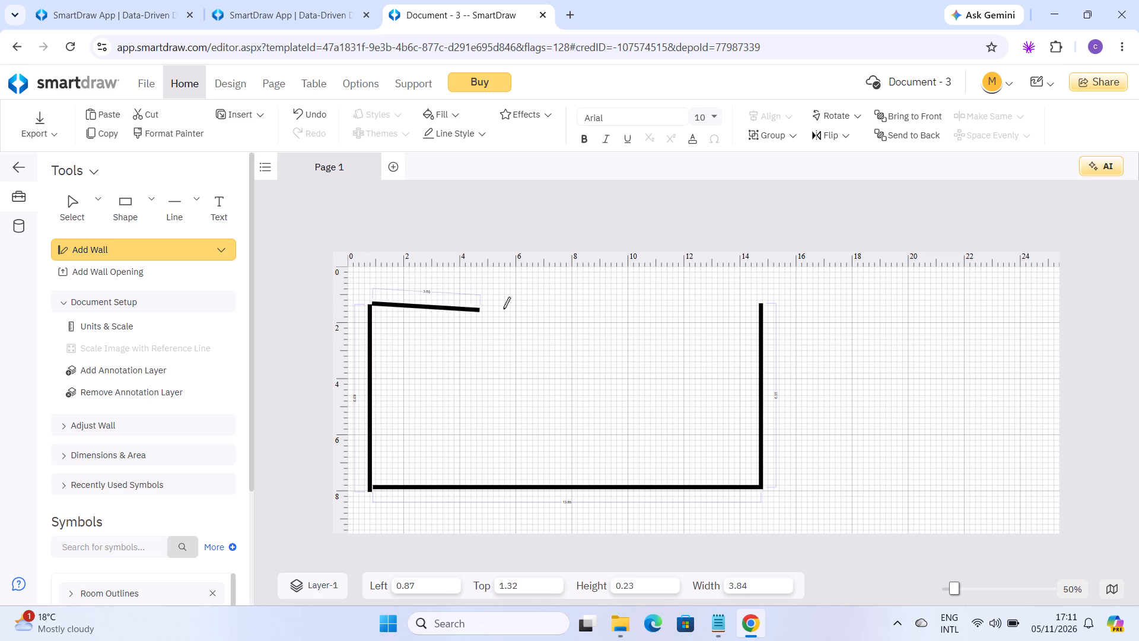
pyautogui.moveTo(503, 309); pyautogui.dragTo(761, 299)
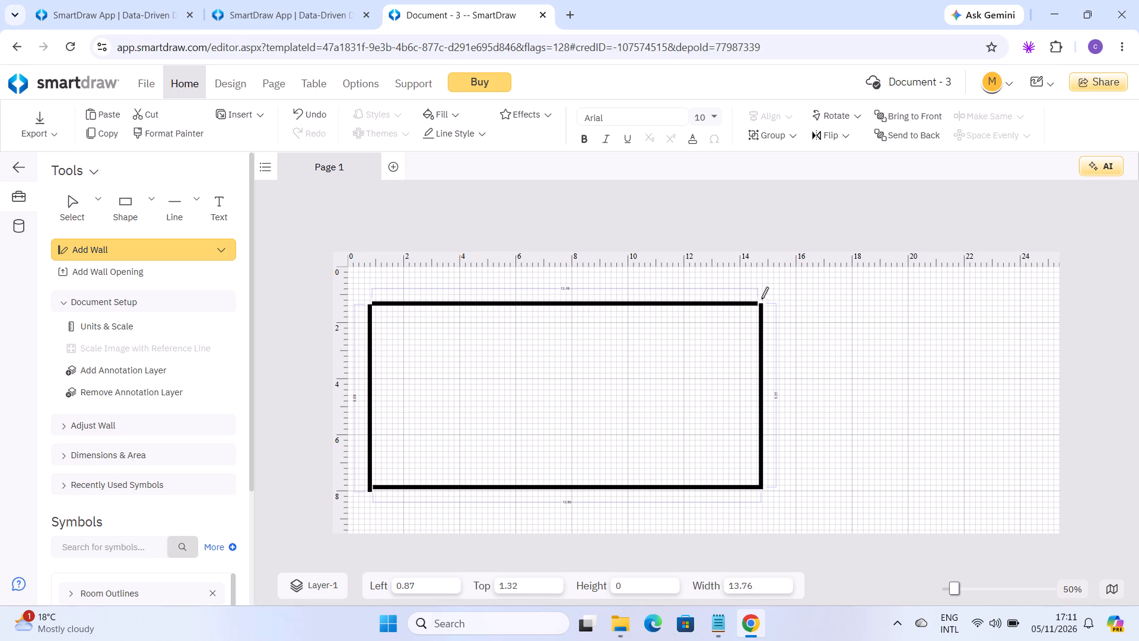
pyautogui.moveTo(761, 299); pyautogui.dragTo(766, 299)
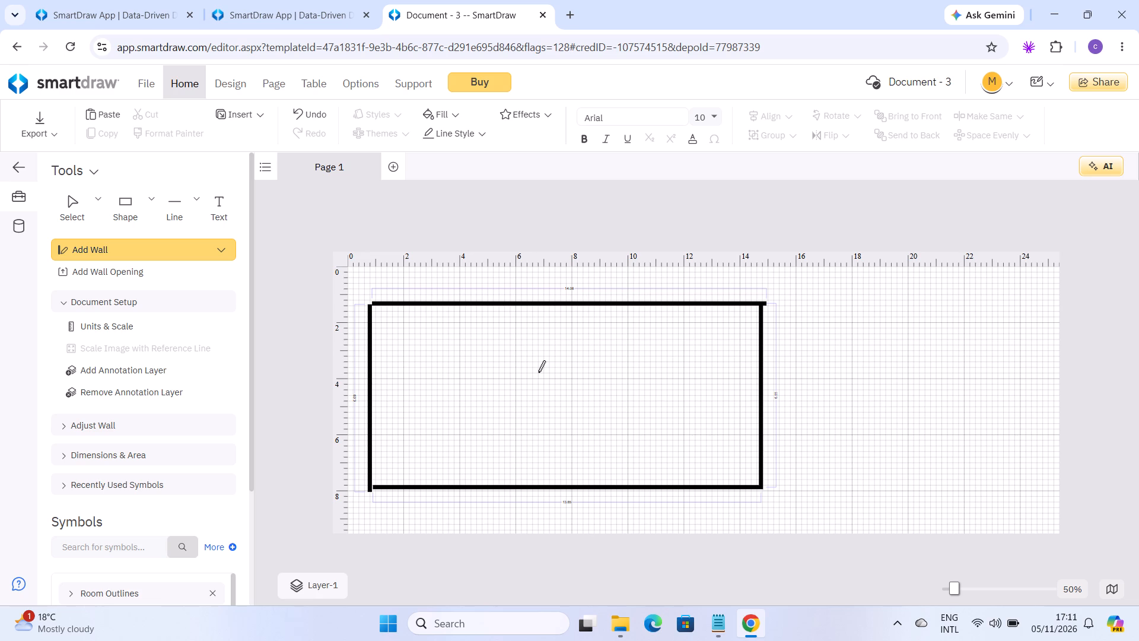
# Draw two diagonal walls joining the opposite corners of the rectangular outline.
pyautogui.click(371, 305)
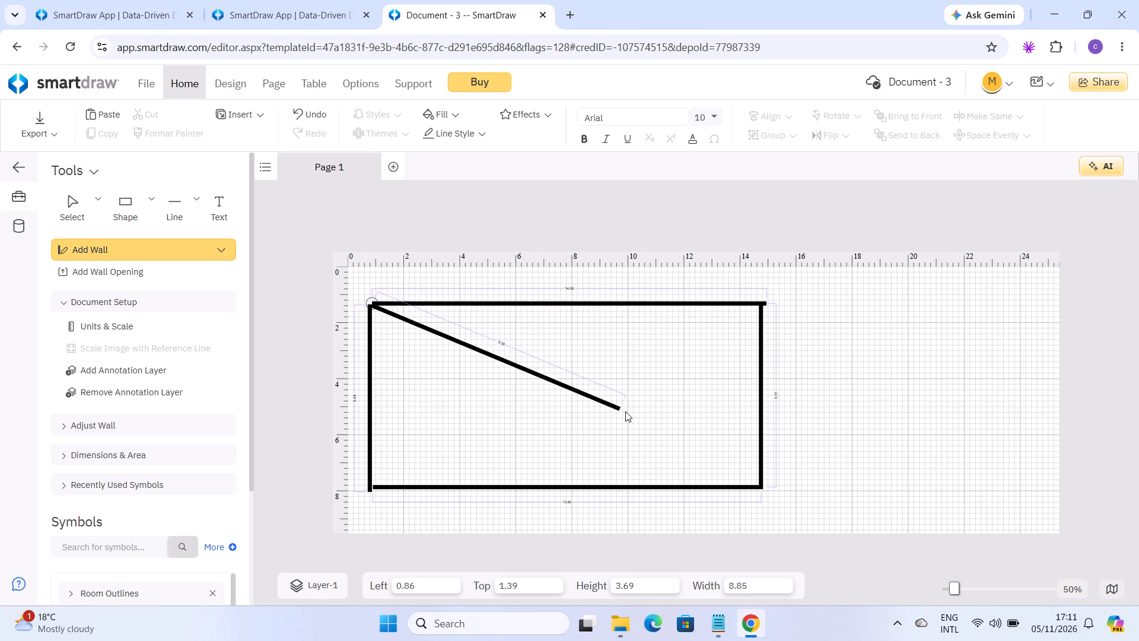
pyautogui.click(768, 485)
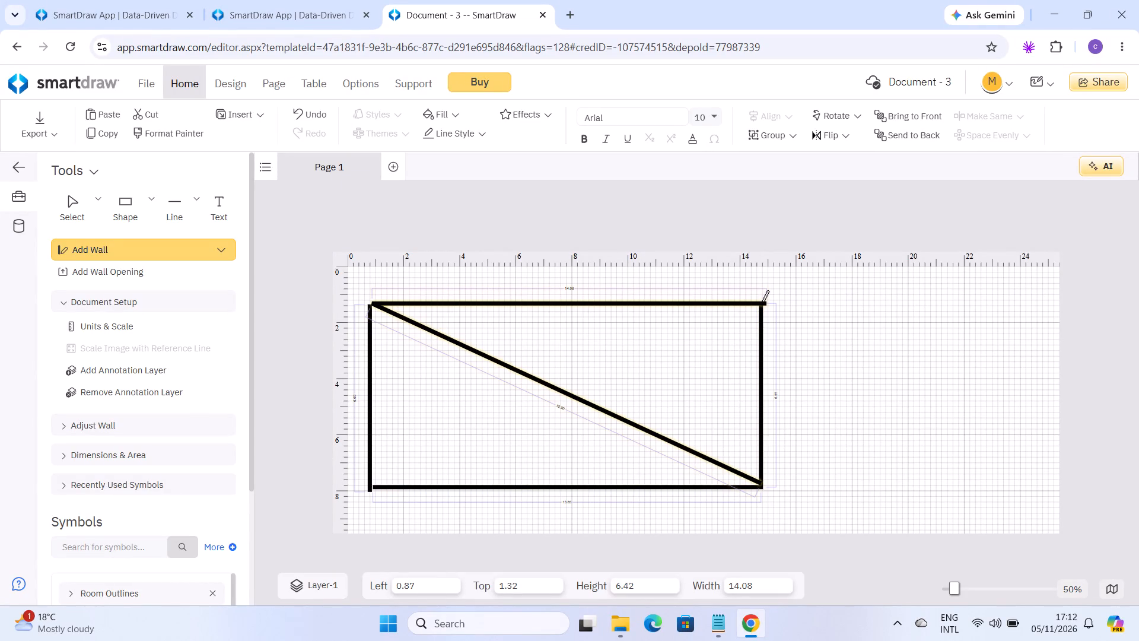
pyautogui.click(762, 302)
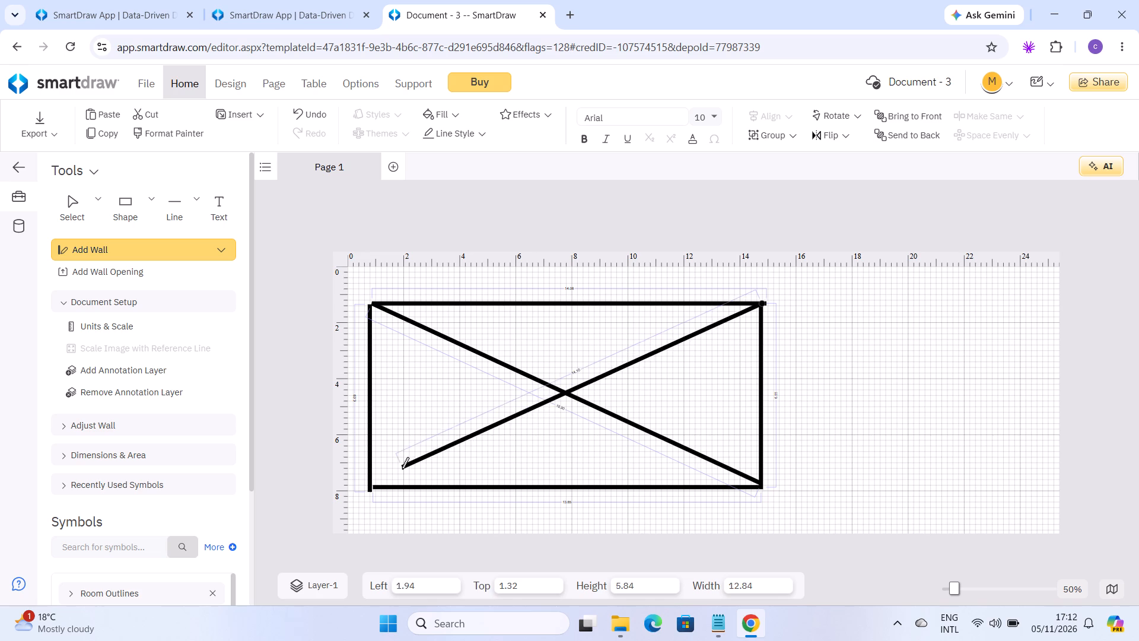
pyautogui.click(370, 490)
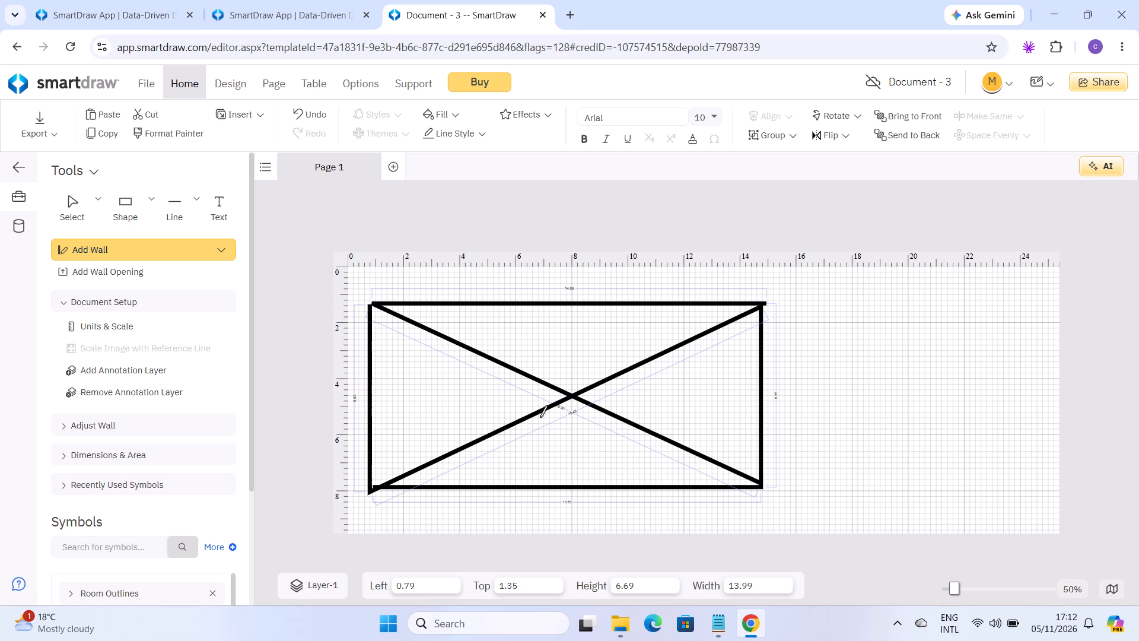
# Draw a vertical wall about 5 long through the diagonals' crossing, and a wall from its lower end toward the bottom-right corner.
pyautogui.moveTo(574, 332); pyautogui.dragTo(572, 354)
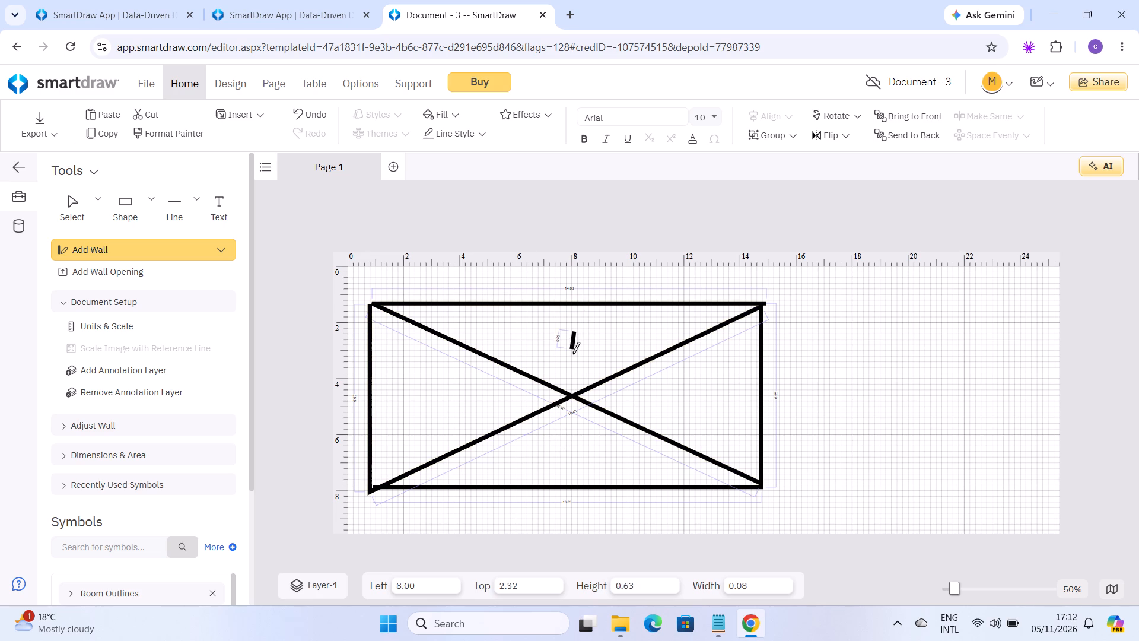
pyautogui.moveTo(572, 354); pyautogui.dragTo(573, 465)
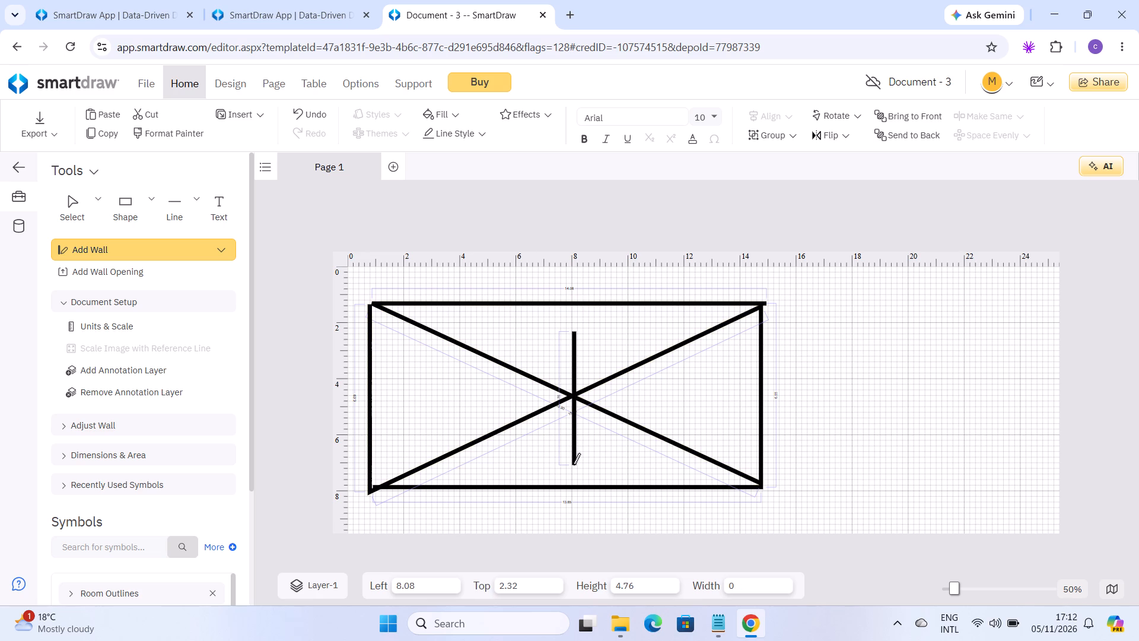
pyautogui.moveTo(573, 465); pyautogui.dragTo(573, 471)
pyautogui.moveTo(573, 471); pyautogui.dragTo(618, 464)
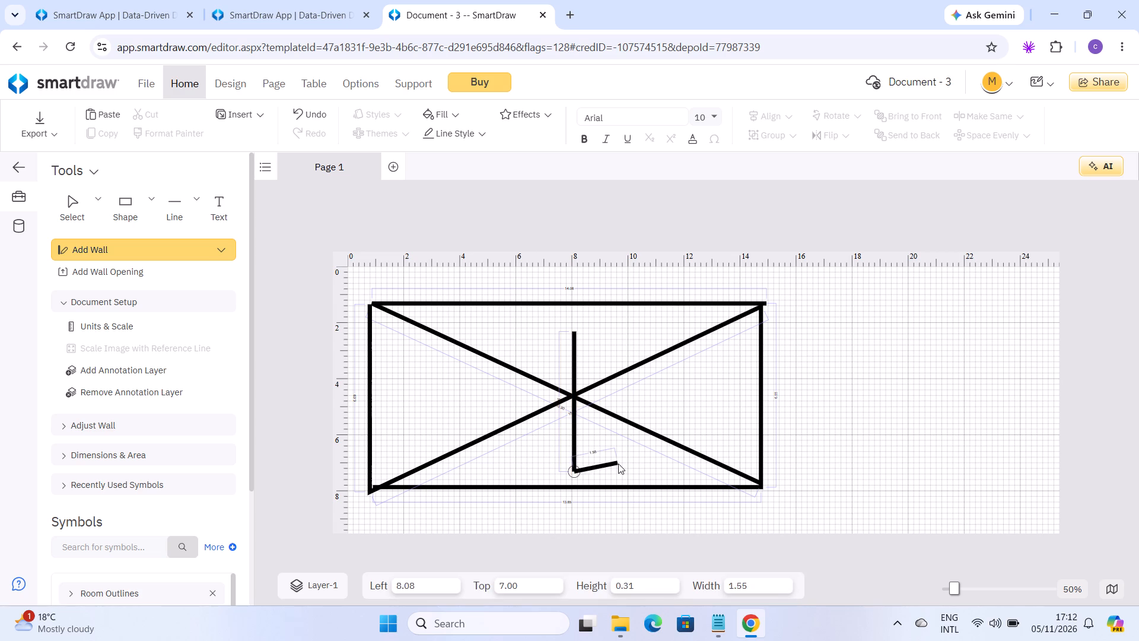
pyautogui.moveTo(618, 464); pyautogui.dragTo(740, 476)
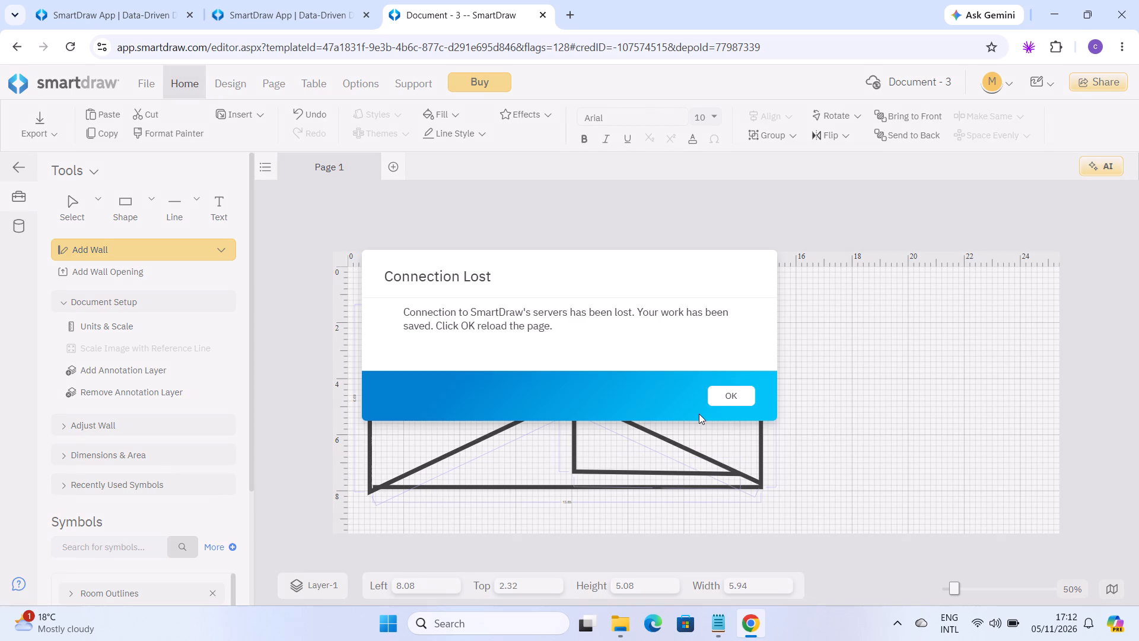
# Acknowledge the lost connection and reload the floor plan document.
pyautogui.click(740, 398)
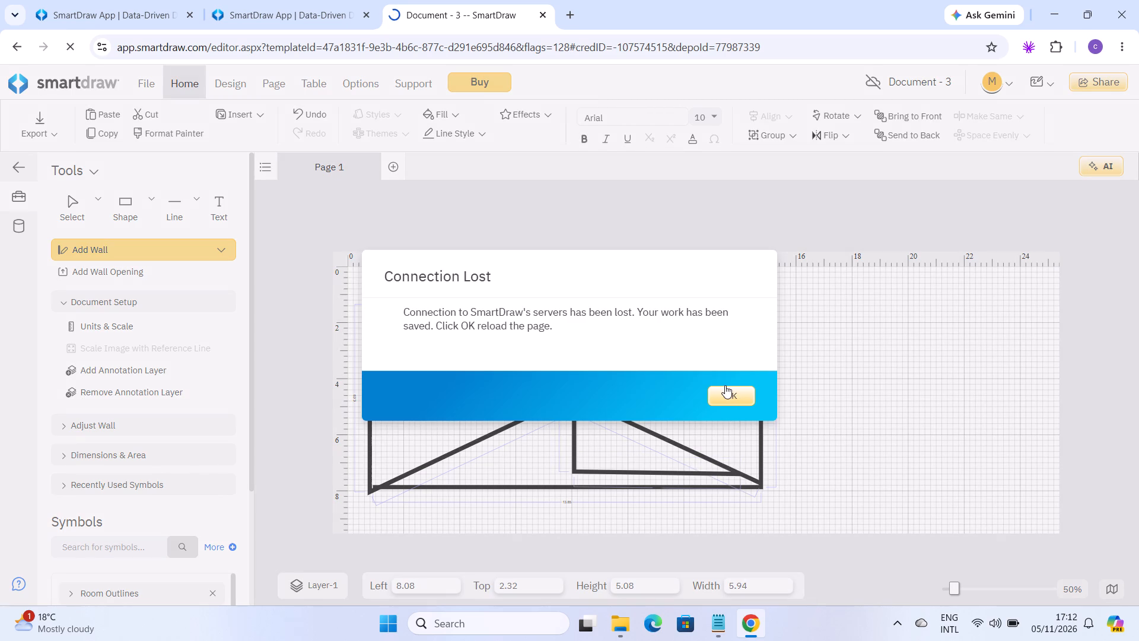
pyautogui.click(737, 400)
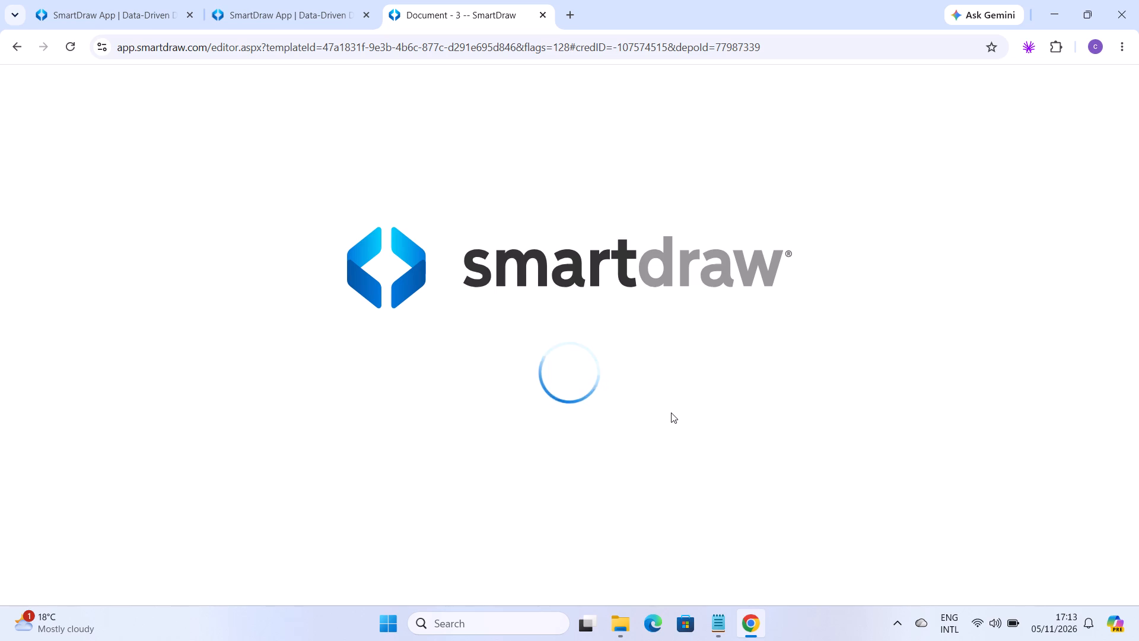
pyautogui.click(675, 419)
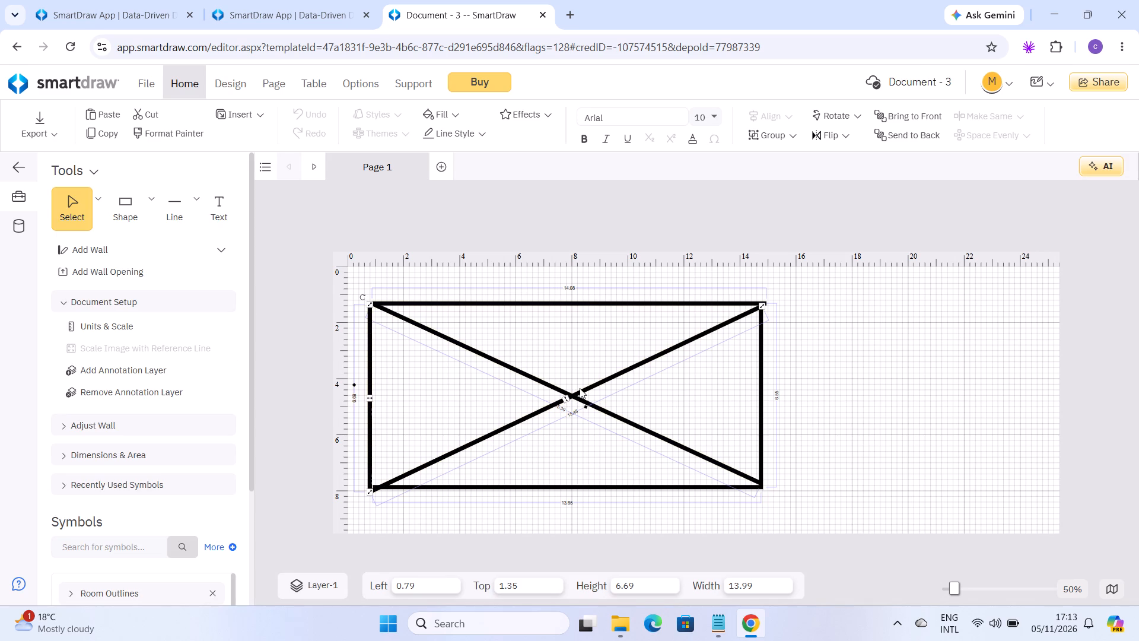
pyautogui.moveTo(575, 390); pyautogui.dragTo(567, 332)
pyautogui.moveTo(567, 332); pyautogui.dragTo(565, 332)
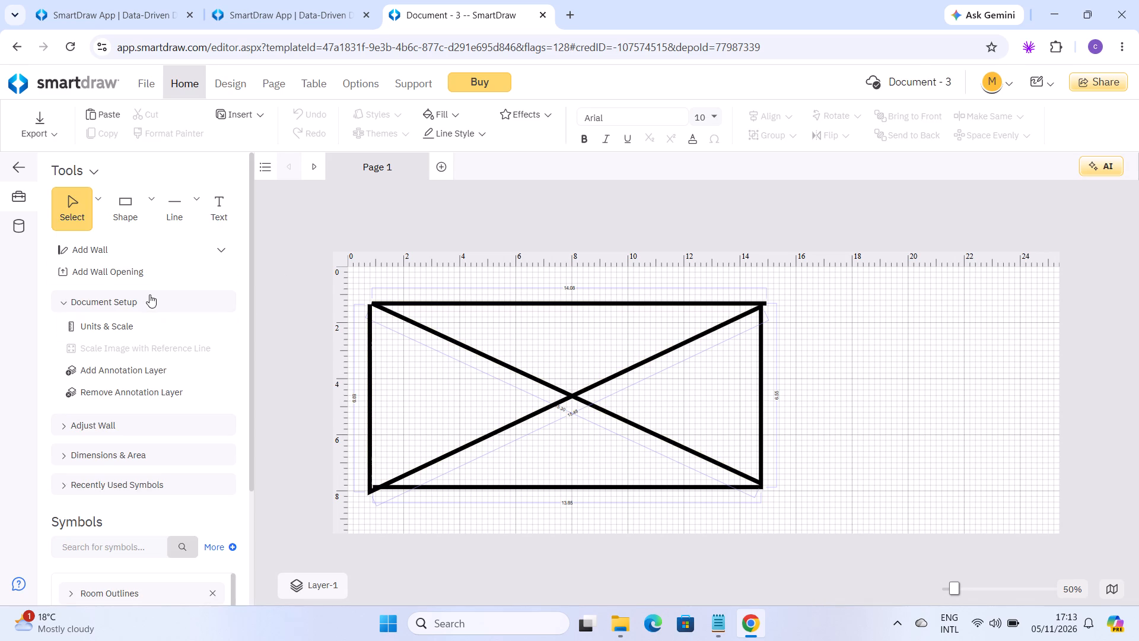
# Draw a vertical wall about 6.2 long from the top wall down, about 3 inside the left outer wall.
pyautogui.click(145, 255)
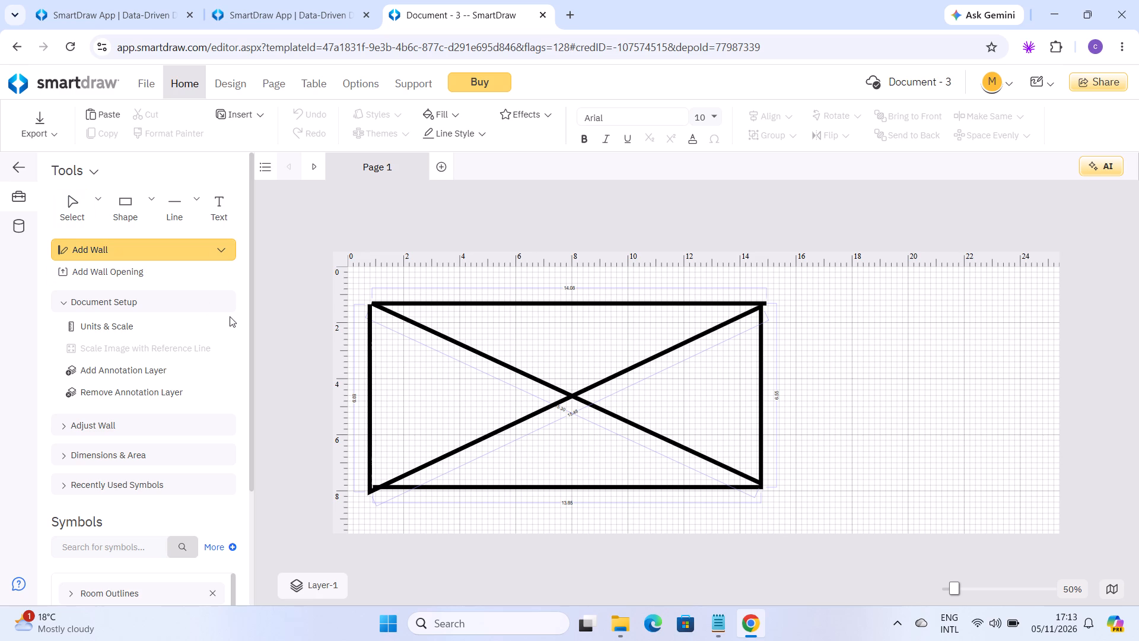
pyautogui.moveTo(456, 307); pyautogui.dragTo(454, 328)
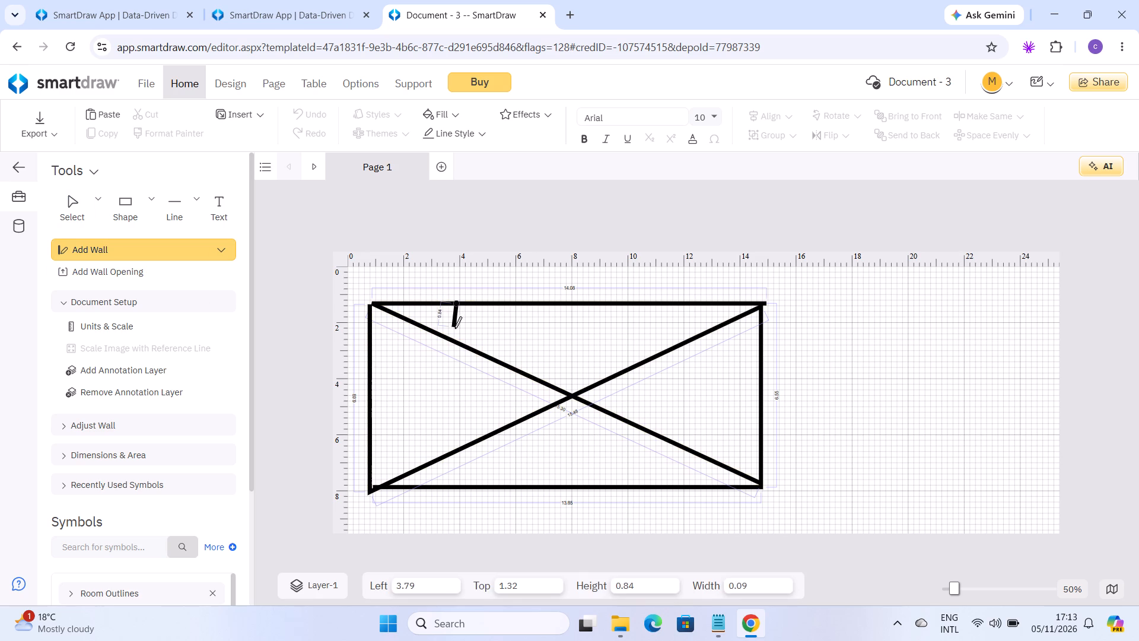
pyautogui.moveTo(454, 328); pyautogui.dragTo(475, 448)
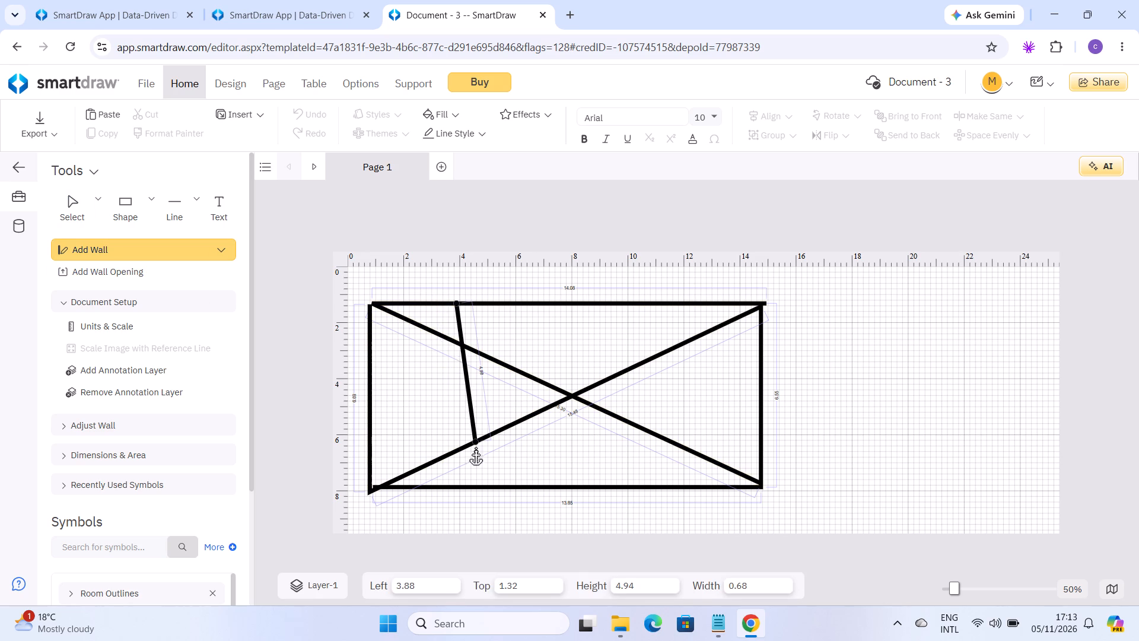
pyautogui.moveTo(475, 448); pyautogui.dragTo(456, 479)
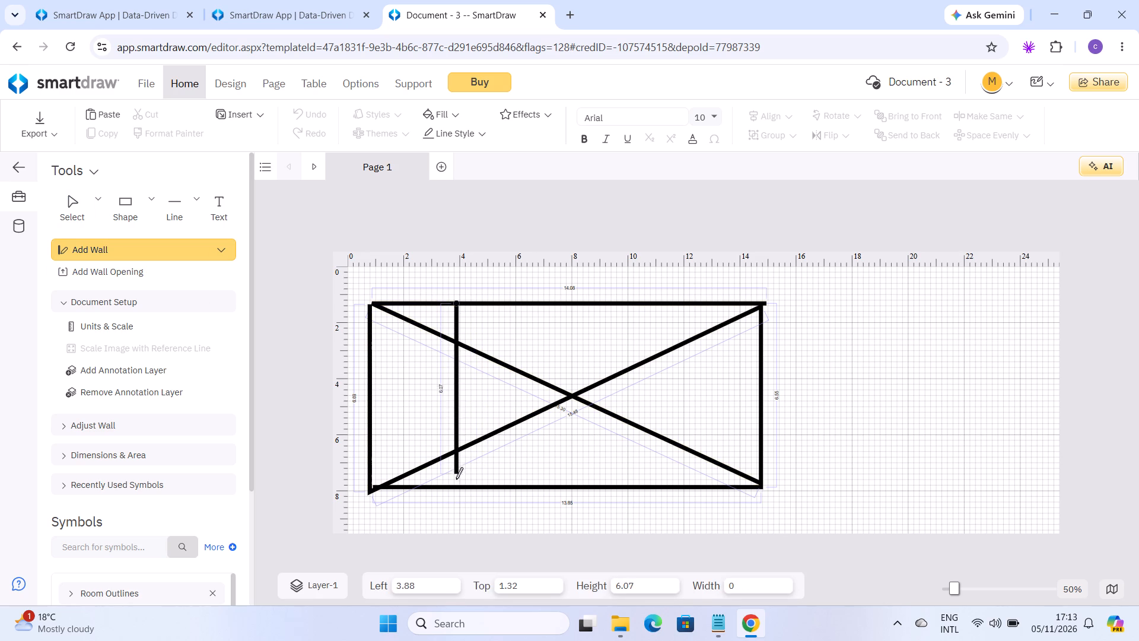
pyautogui.moveTo(456, 479); pyautogui.dragTo(456, 478)
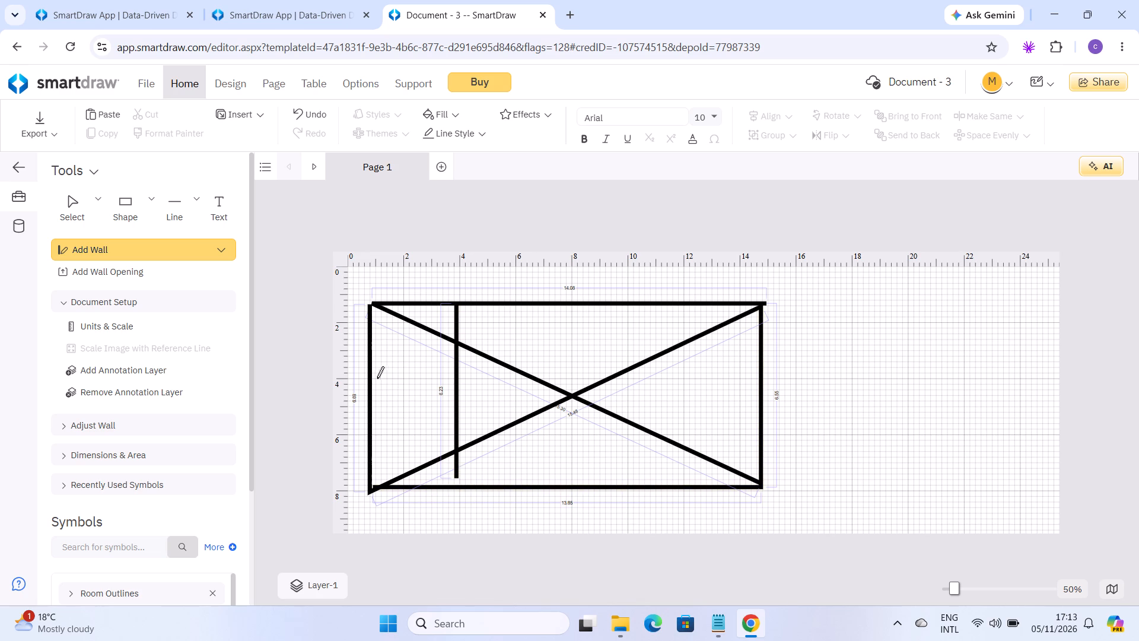
# Draw a horizontal wall about 13.96 long from the left outer wall to the right one, just above the diagonals' crossing.
pyautogui.moveTo(376, 378); pyautogui.dragTo(648, 386)
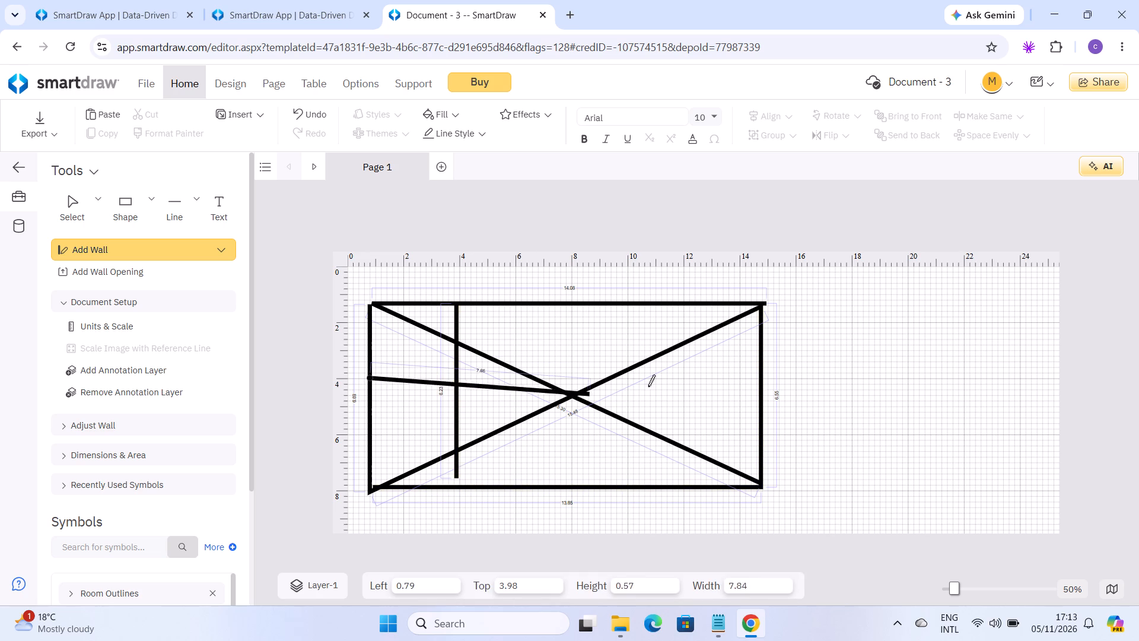
pyautogui.moveTo(648, 386); pyautogui.dragTo(755, 383)
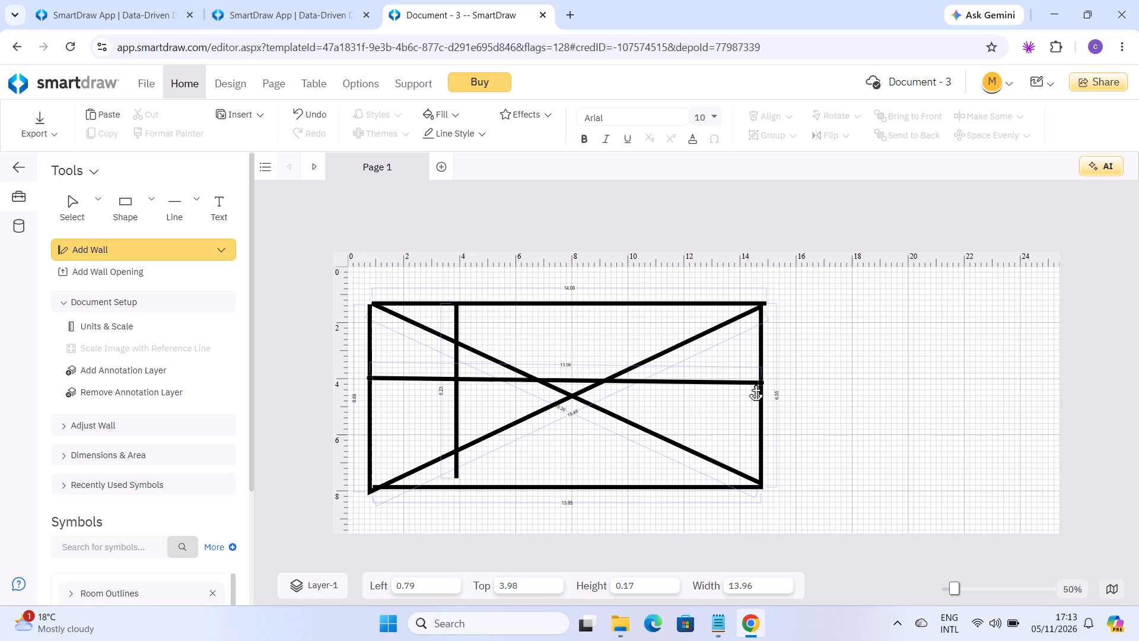
pyautogui.moveTo(755, 383); pyautogui.dragTo(759, 376)
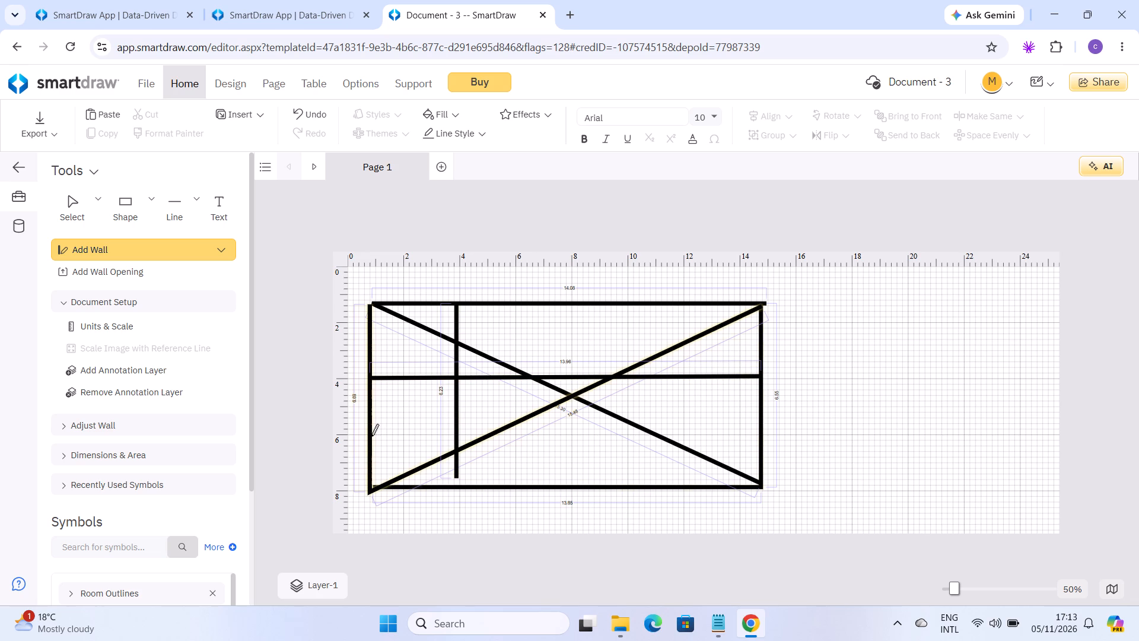
# Draw a second horizontal wall about 13.96 long between the left and right outer walls, about 2 below the first one.
pyautogui.moveTo(371, 434); pyautogui.dragTo(563, 433)
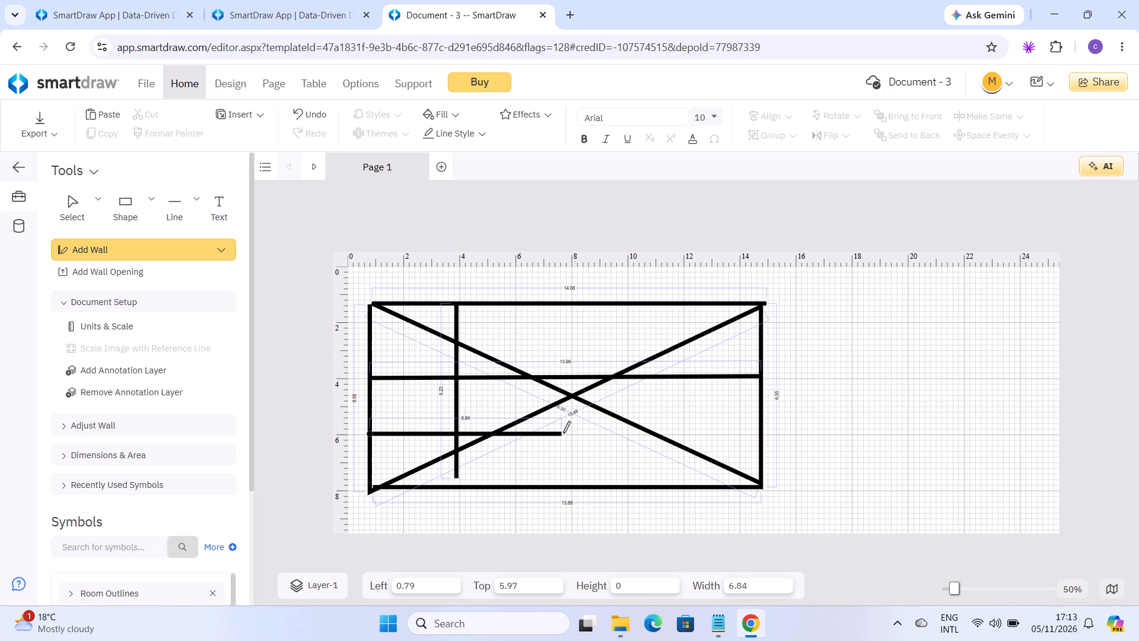
pyautogui.moveTo(563, 433); pyautogui.dragTo(759, 429)
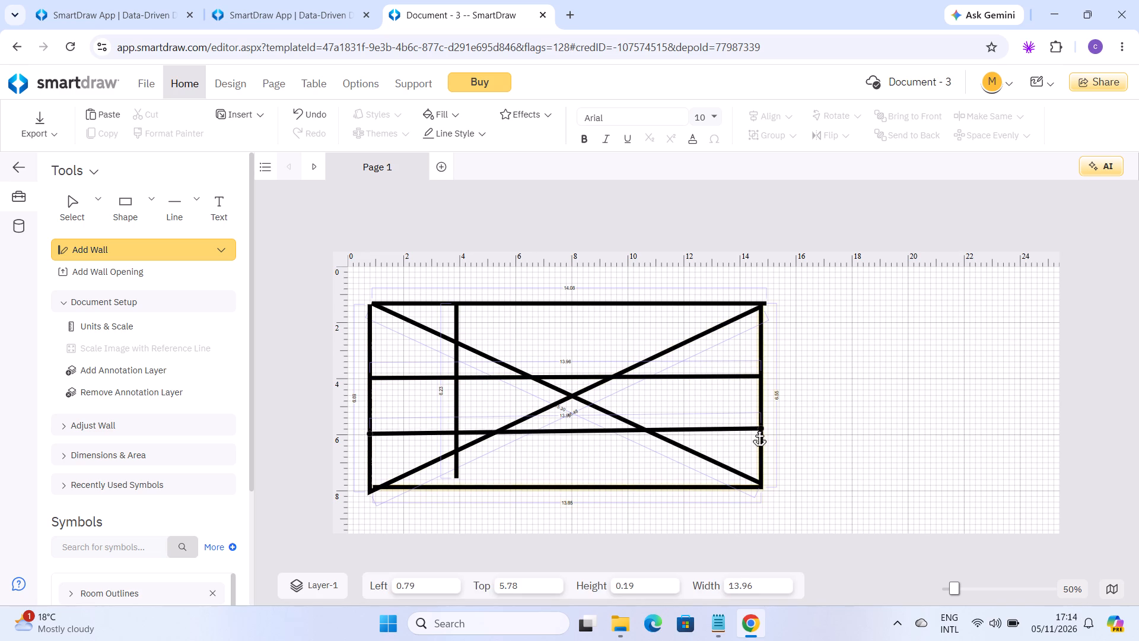
pyautogui.moveTo(759, 429); pyautogui.dragTo(759, 433)
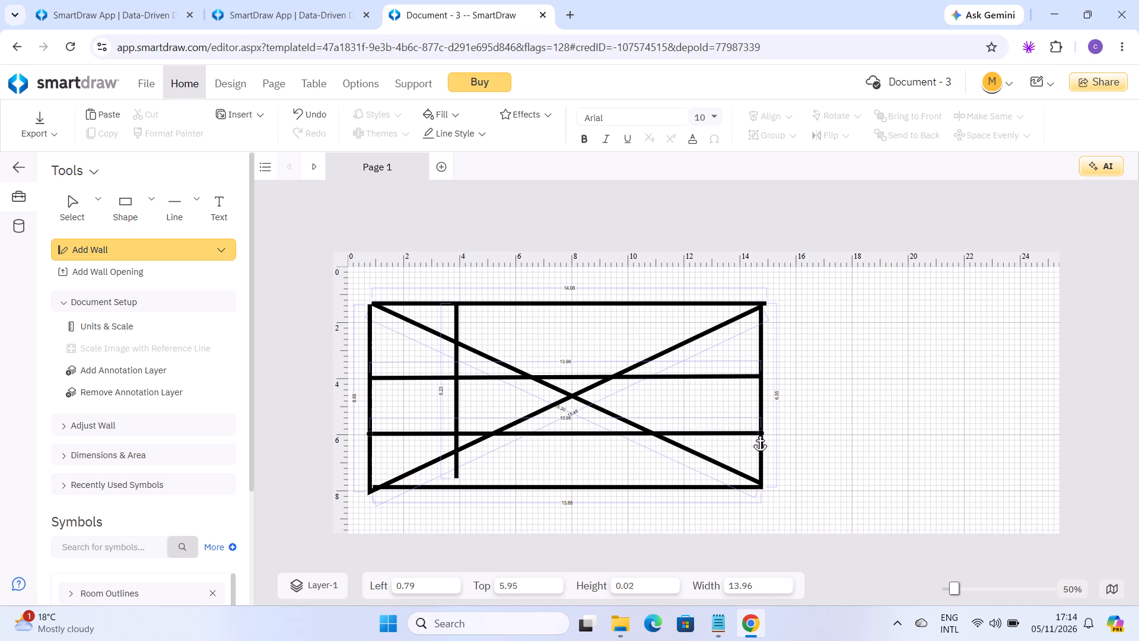
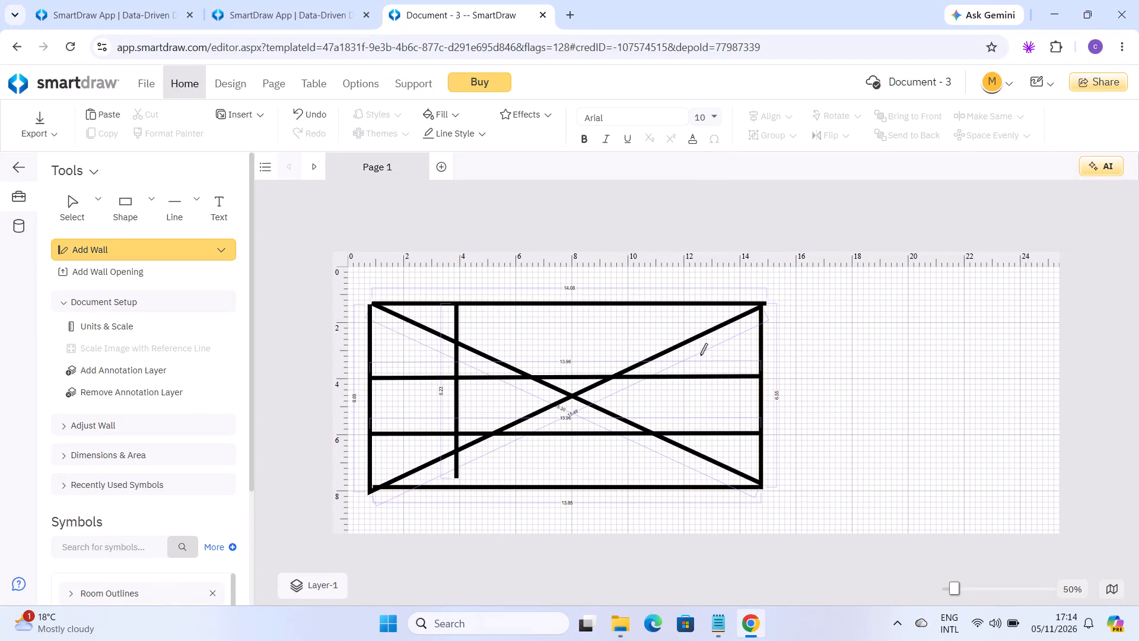
# Draw a vertical wall about 6.0 long from the top wall down, about 3 inside the right outer wall.
pyautogui.moveTo(680, 308); pyautogui.dragTo(699, 372)
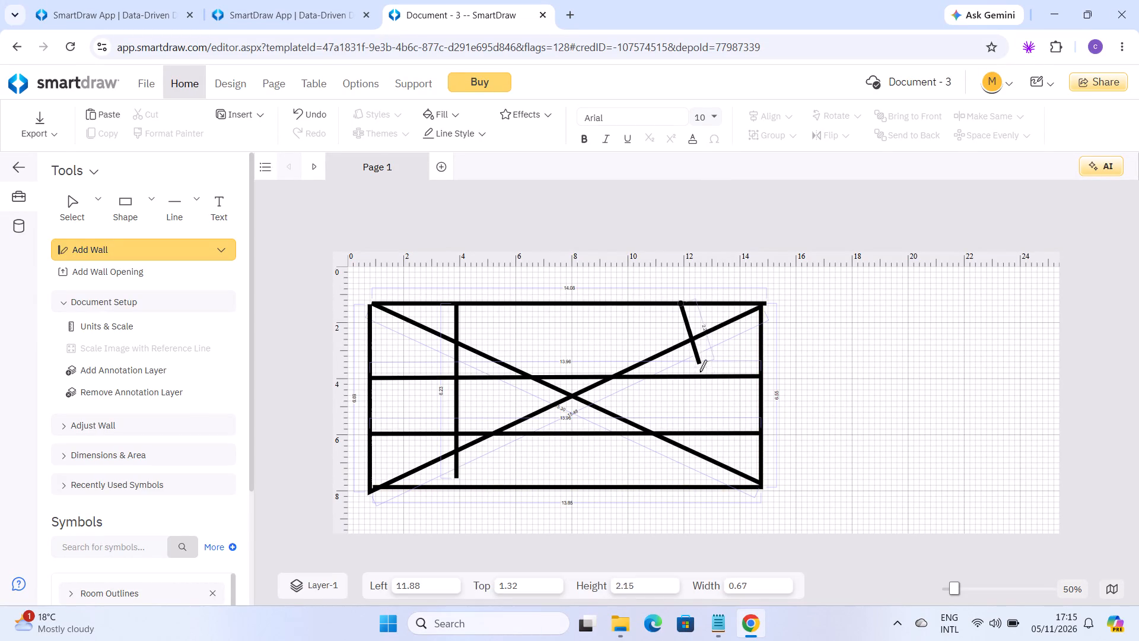
pyautogui.moveTo(699, 372); pyautogui.dragTo(692, 472)
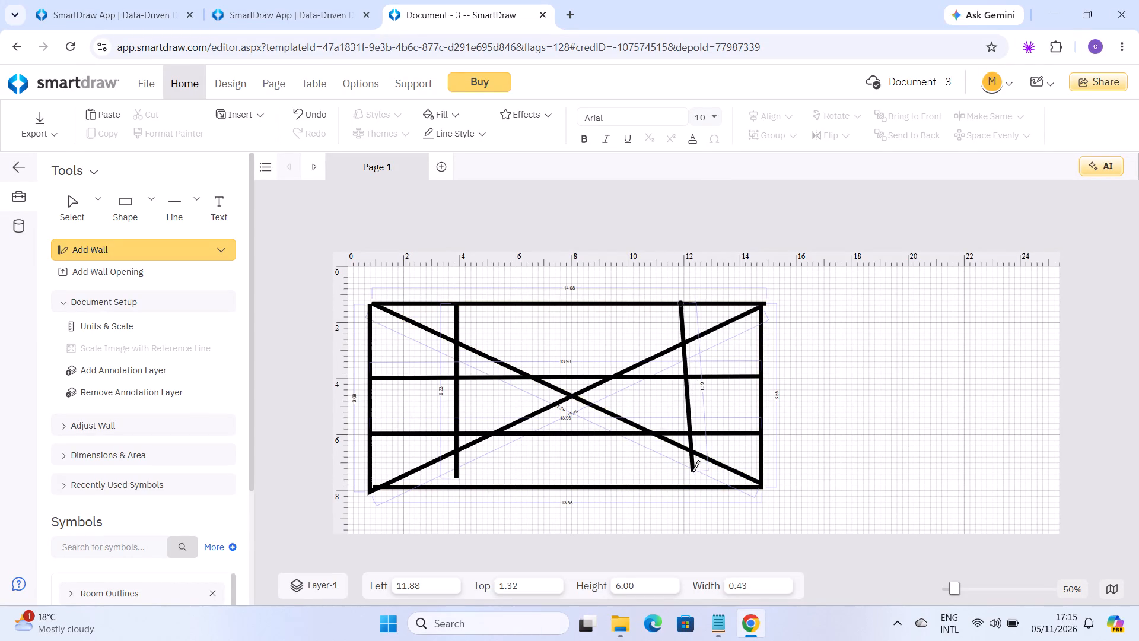
pyautogui.moveTo(692, 472); pyautogui.dragTo(688, 477)
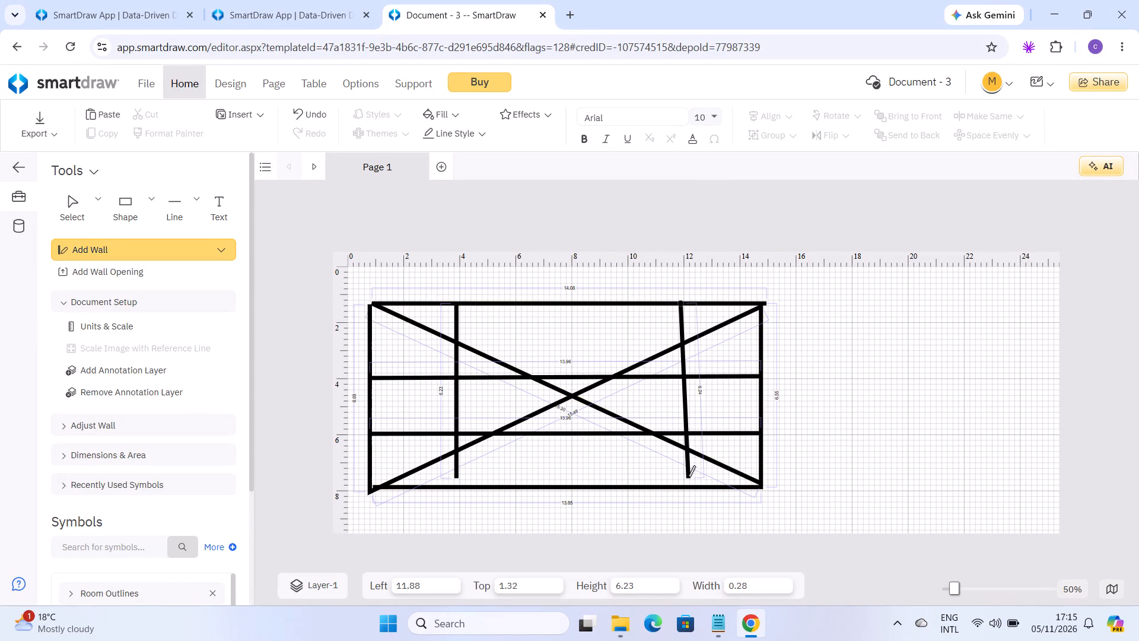
pyautogui.moveTo(688, 477); pyautogui.dragTo(686, 472)
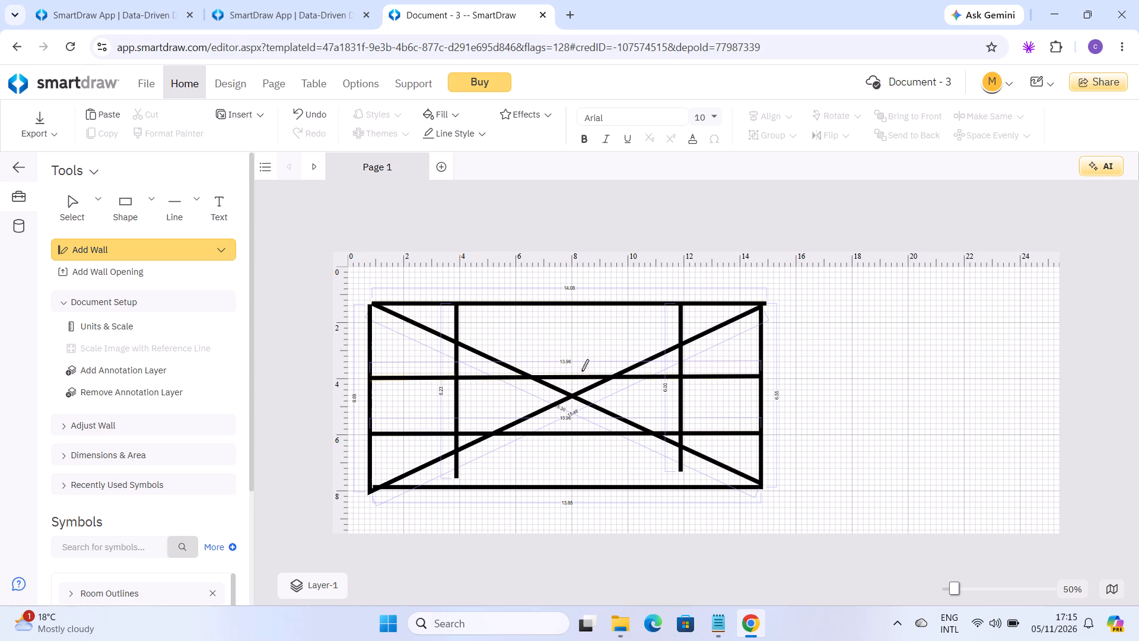
# Draw a short wall about 2.5 long along the upper horizontal wall, between its crossings with the two main diagonals.
pyautogui.moveTo(537, 371); pyautogui.dragTo(574, 339)
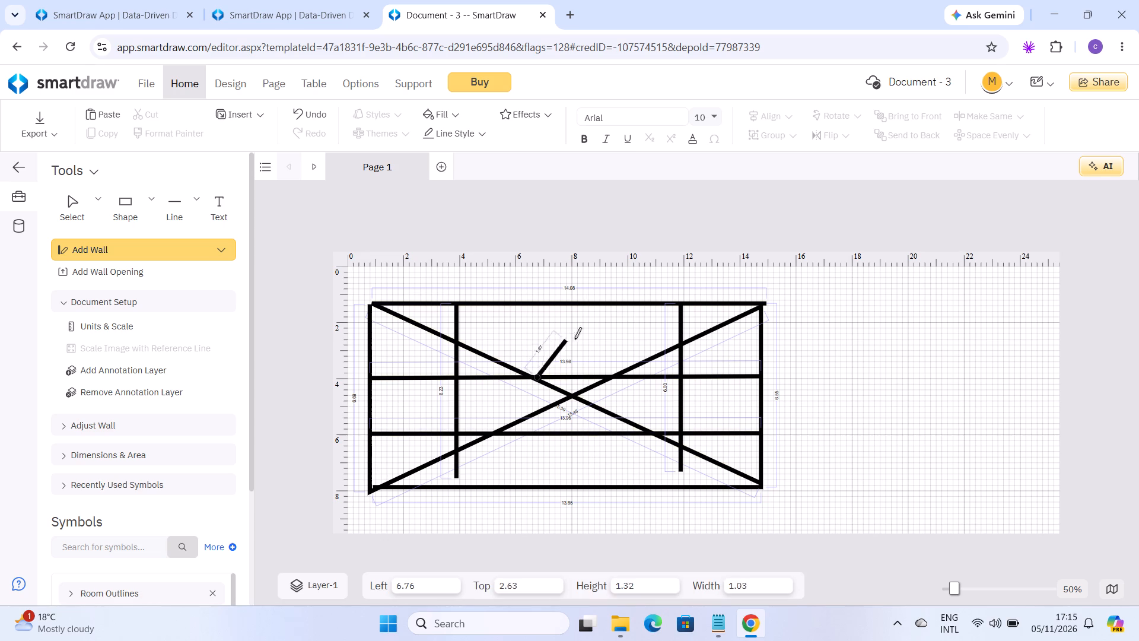
pyautogui.moveTo(574, 339); pyautogui.dragTo(617, 377)
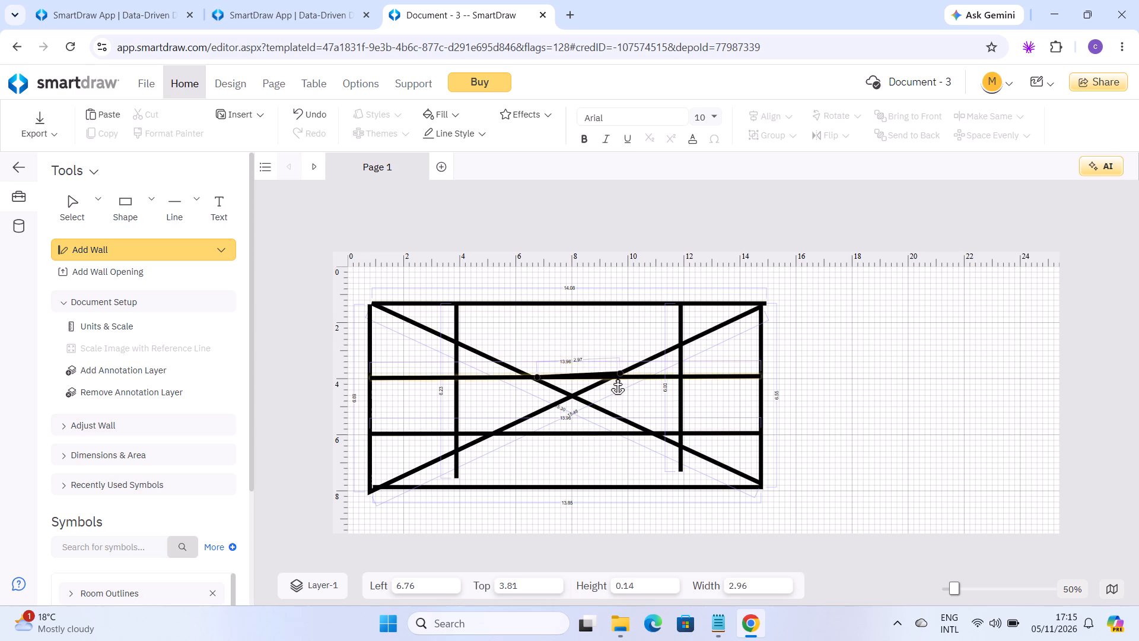
pyautogui.moveTo(617, 377); pyautogui.dragTo(607, 375)
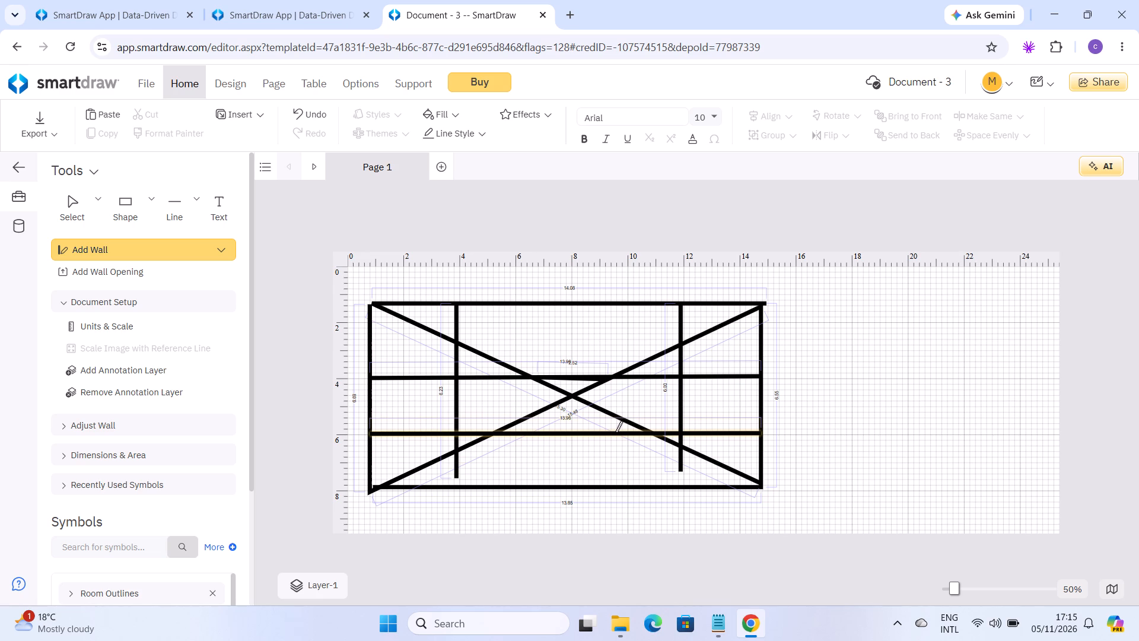
# Draw a diagonal wall about 4.4 long from the lower horizontal wall's middle up to the upper horizontal wall at the right vertical wall.
pyautogui.moveTo(577, 426); pyautogui.dragTo(618, 405)
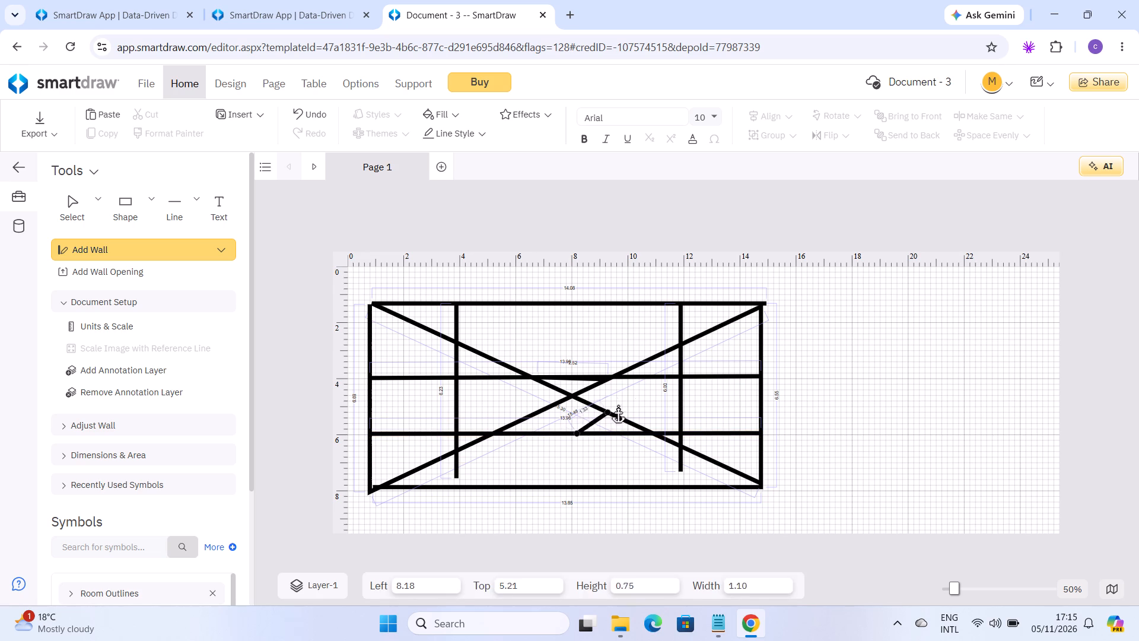
pyautogui.moveTo(618, 405); pyautogui.dragTo(686, 372)
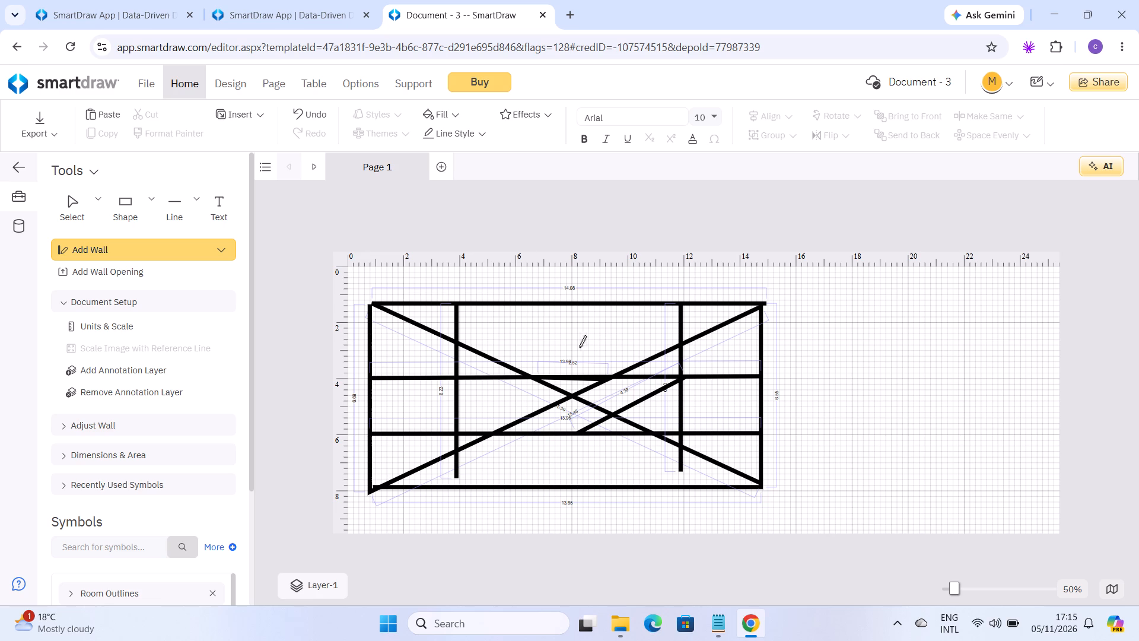
# Draw a diagonal wall about 5.7 long from the upper horizontal wall's left diagonal crossing up to the right vertical wall's top end.
pyautogui.moveTo(538, 374); pyautogui.dragTo(669, 307)
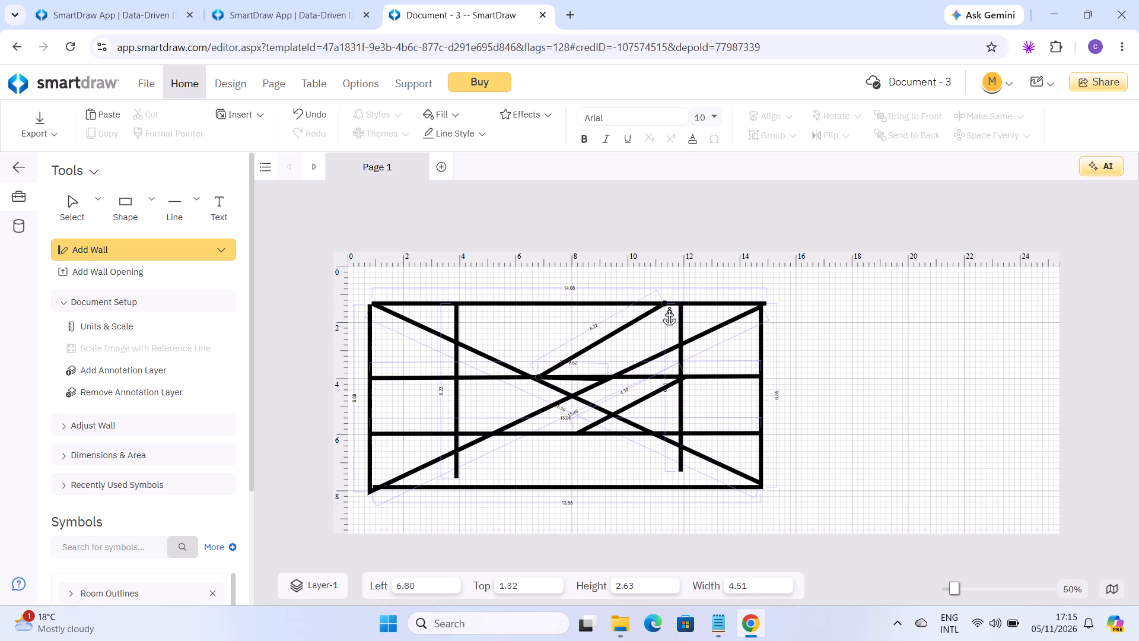
pyautogui.moveTo(669, 307); pyautogui.dragTo(676, 307)
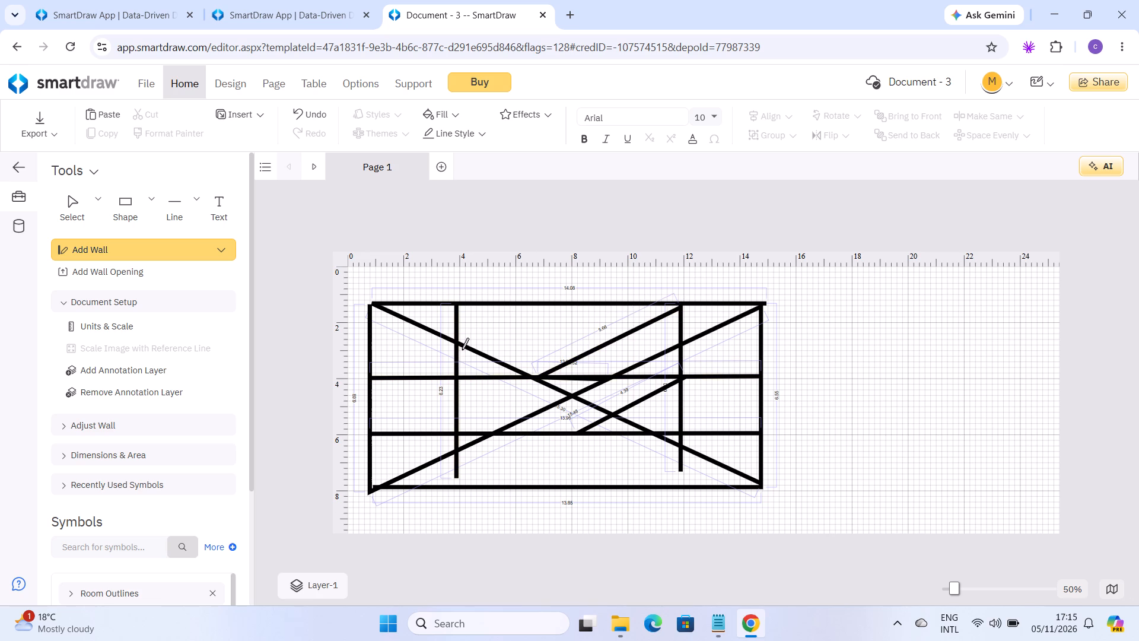
# Draw a diagonal wall about 6.1 long from the upper horizontal wall, just left of the left vertical wall, up to the top wall's middle.
pyautogui.moveTo(429, 373); pyautogui.dragTo(428, 373)
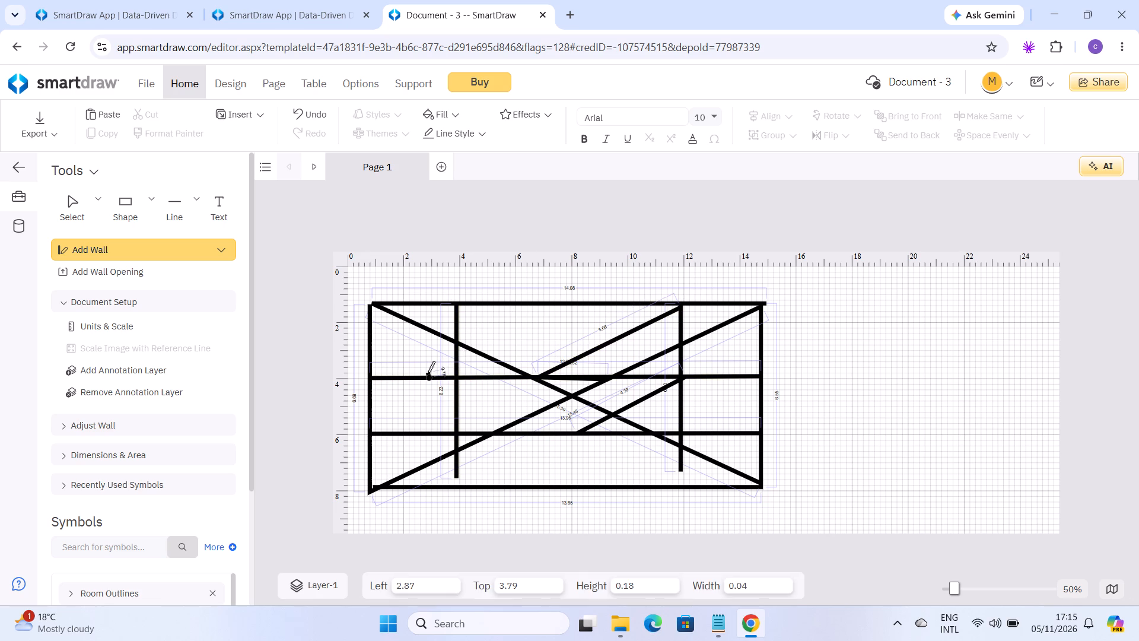
pyautogui.moveTo(428, 373); pyautogui.dragTo(574, 296)
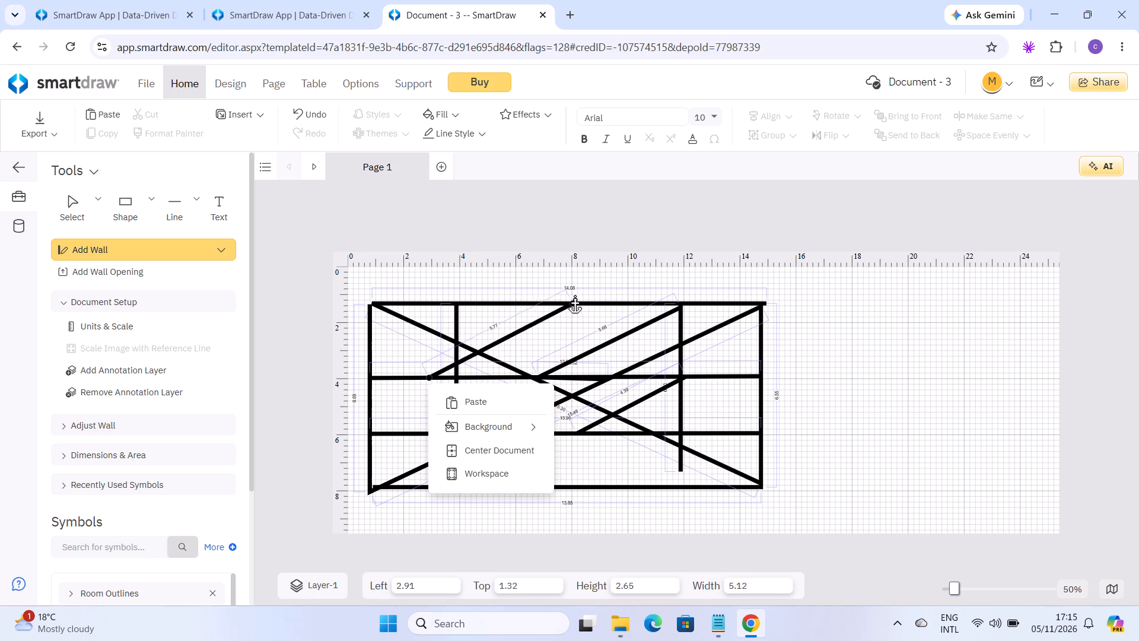
pyautogui.moveTo(574, 296); pyautogui.dragTo(583, 301)
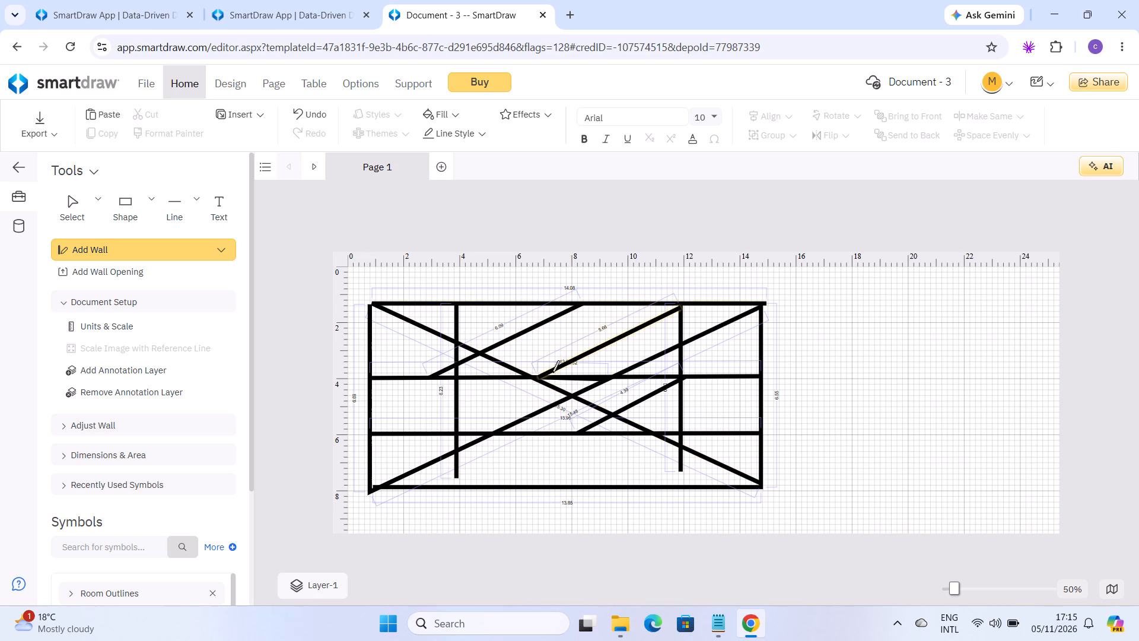
# Draw a diagonal wall about 4.4 long from the lower horizontal wall, left of the left vertical wall, up to the upper horizontal wall's diagonal crossing.
pyautogui.moveTo(428, 431); pyautogui.dragTo(536, 372)
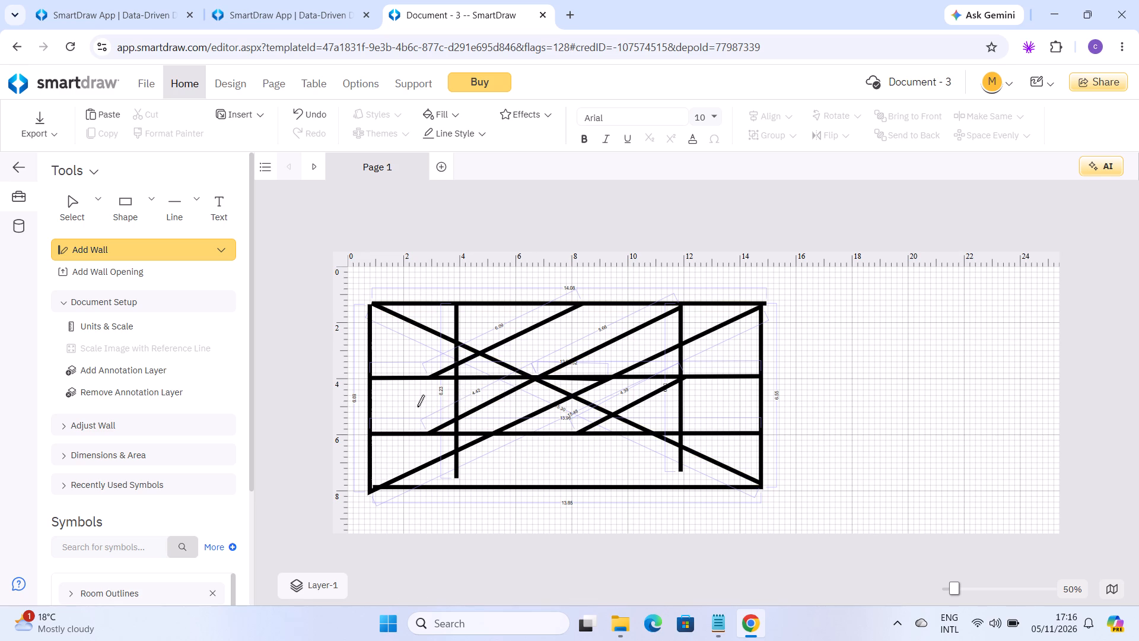
# Draw a diagonal wall about 3.5 long from the left outer wall up to where the upper horizontal wall meets the left vertical wall.
pyautogui.moveTo(365, 417); pyautogui.dragTo(431, 376)
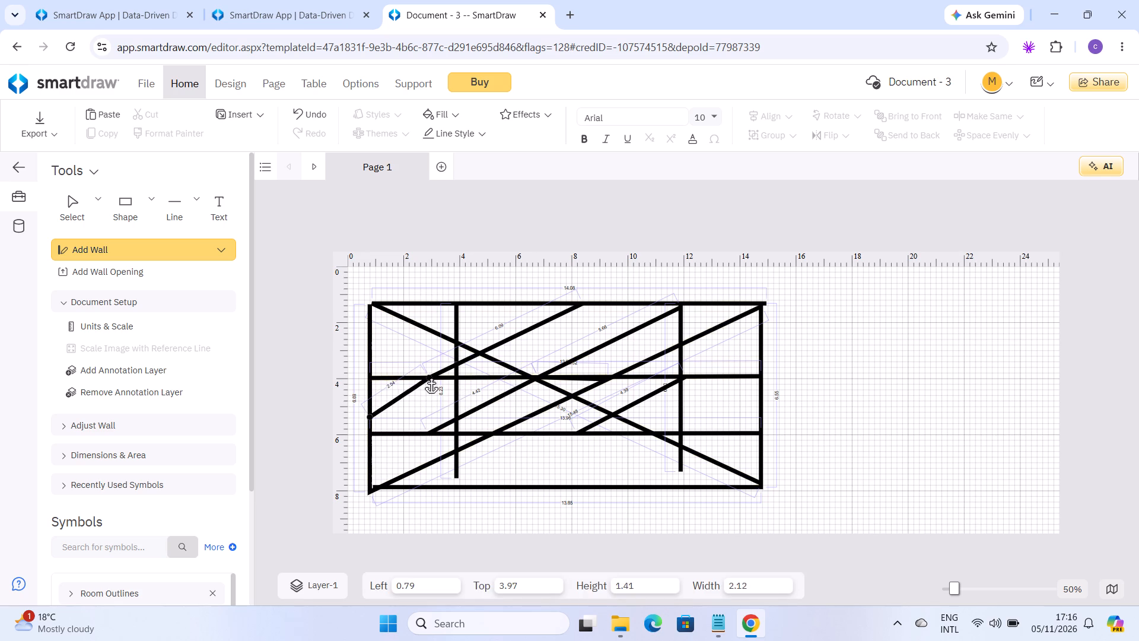
pyautogui.moveTo(431, 376); pyautogui.dragTo(469, 334)
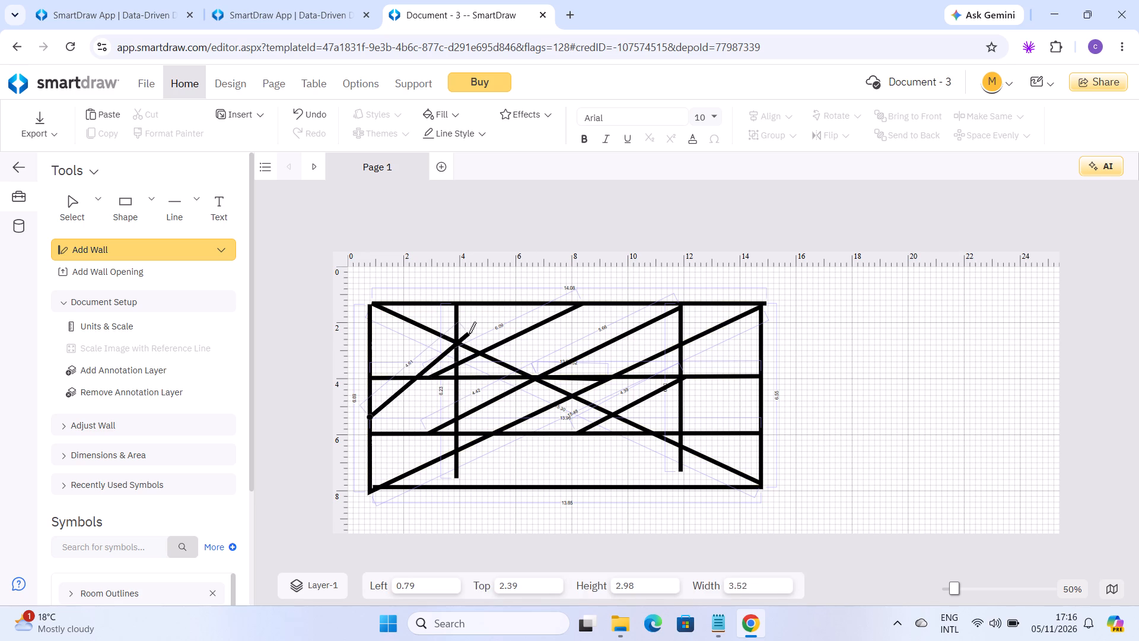
pyautogui.moveTo(469, 334); pyautogui.dragTo(486, 367)
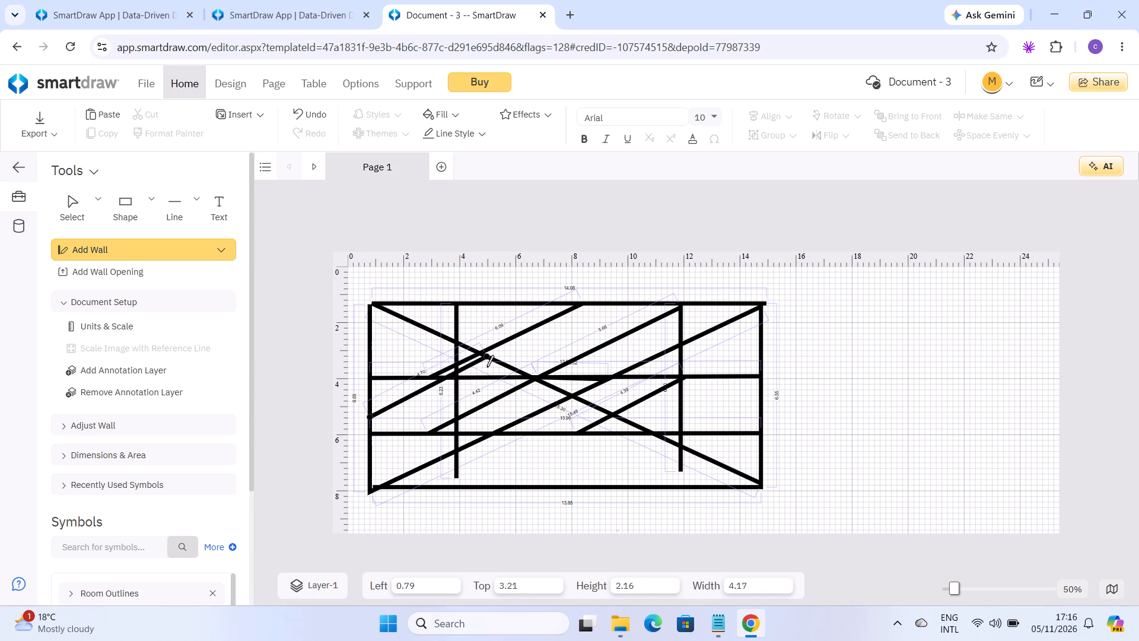
pyautogui.moveTo(486, 367); pyautogui.dragTo(475, 373)
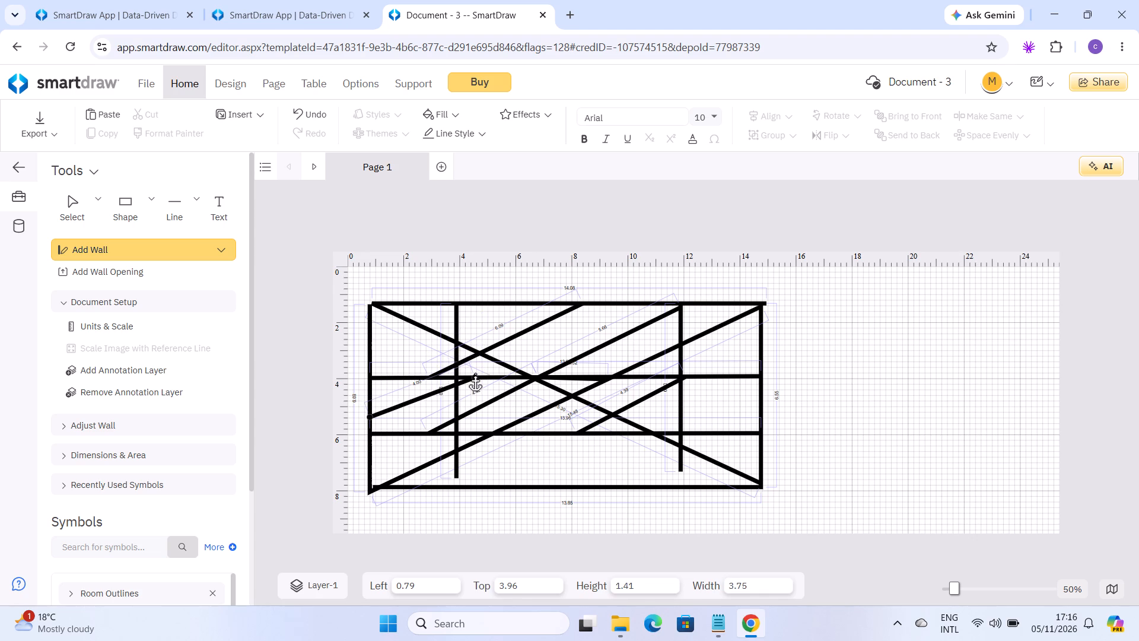
pyautogui.moveTo(475, 373); pyautogui.dragTo(456, 374)
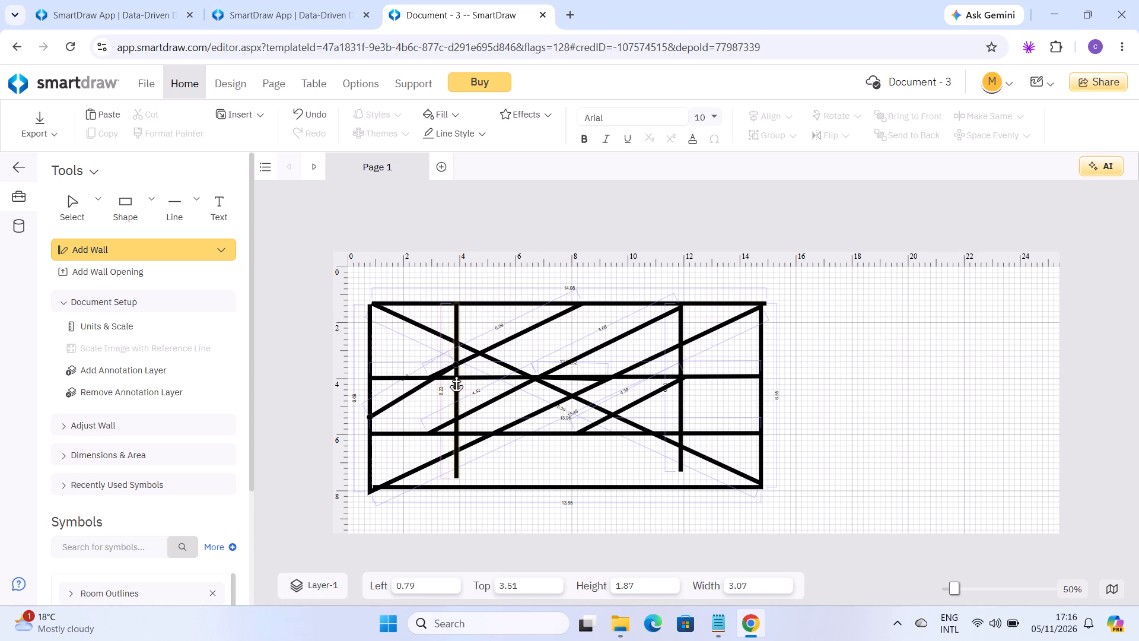
pyautogui.moveTo(456, 374); pyautogui.dragTo(460, 375)
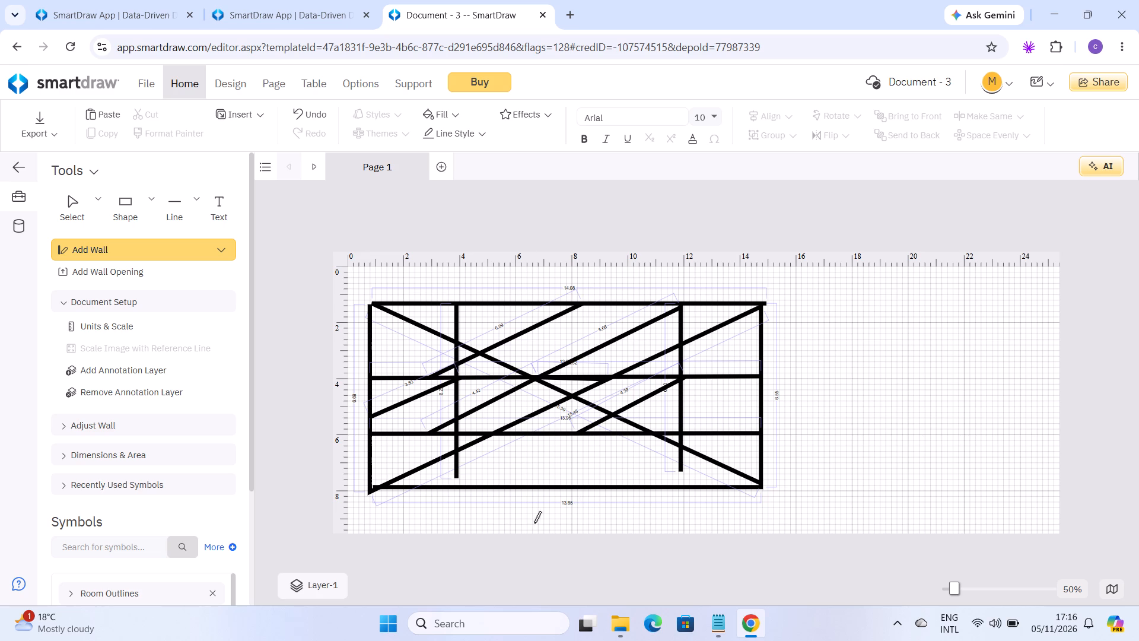
# Draw a near-vertical wall about 2 long from the lower horizontal wall's middle down to the bottom wall.
pyautogui.moveTo(579, 430); pyautogui.dragTo(587, 475)
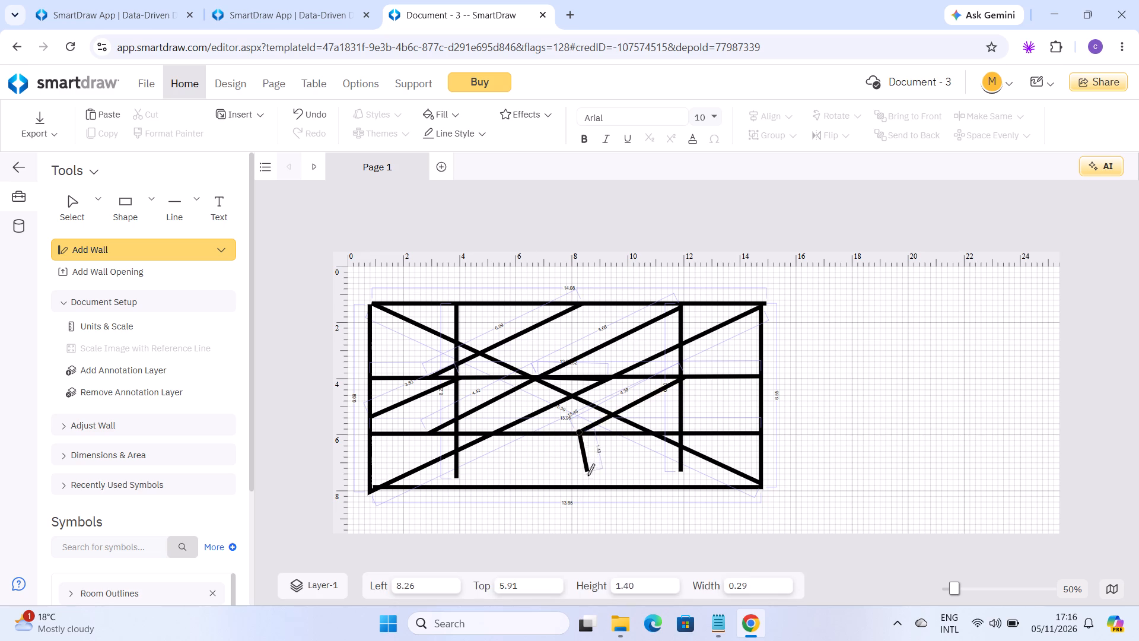
pyautogui.moveTo(587, 475); pyautogui.dragTo(581, 478)
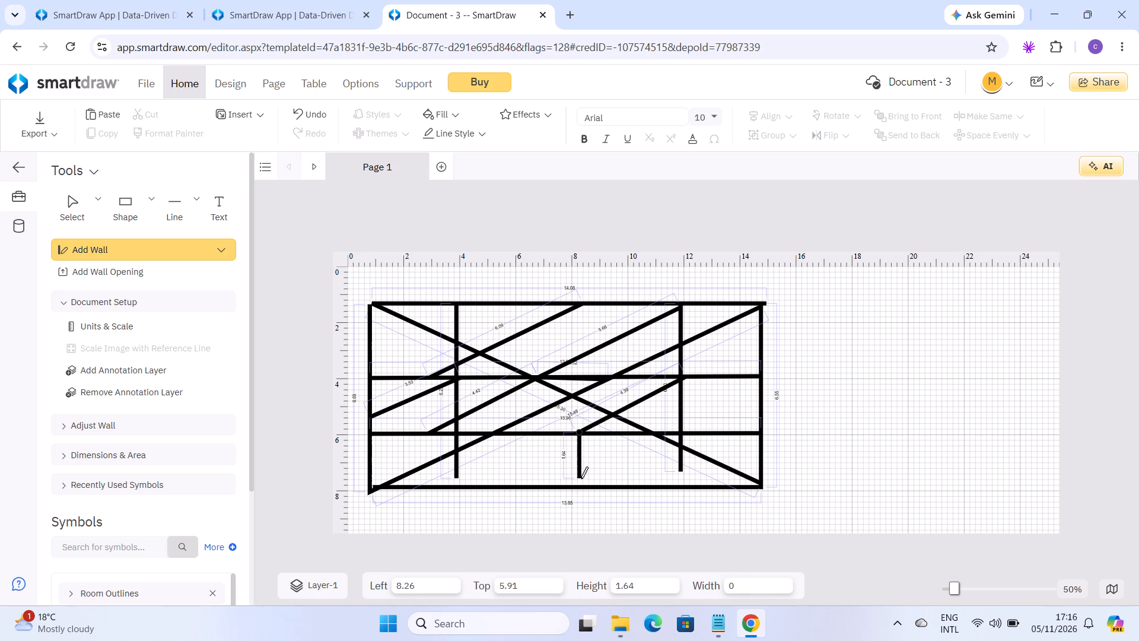
pyautogui.moveTo(581, 478); pyautogui.dragTo(581, 483)
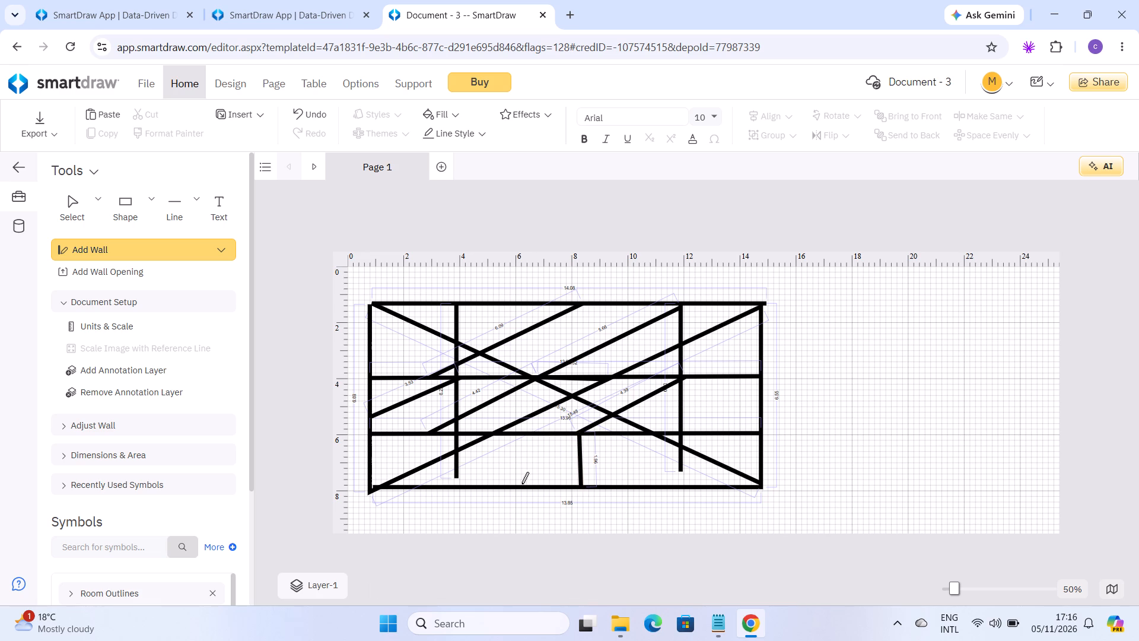
# Draw a diagonal wall about 4.0 long from the left vertical wall's bottom end up to the lower horizontal wall near its middle.
pyautogui.moveTo(461, 476); pyautogui.dragTo(462, 468)
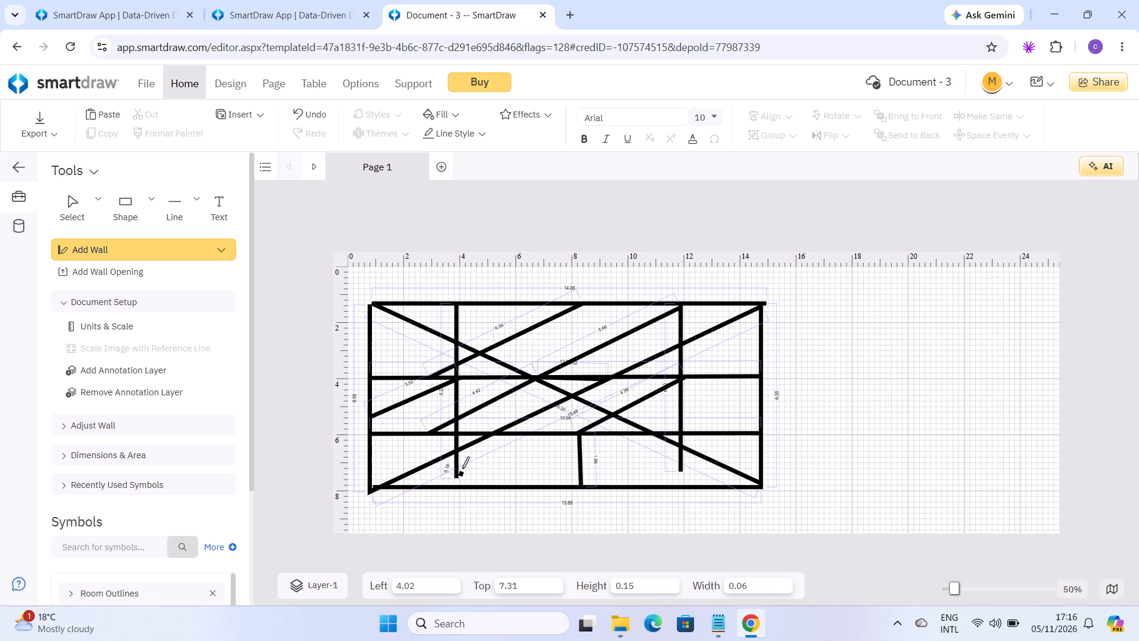
pyautogui.moveTo(462, 468); pyautogui.dragTo(574, 429)
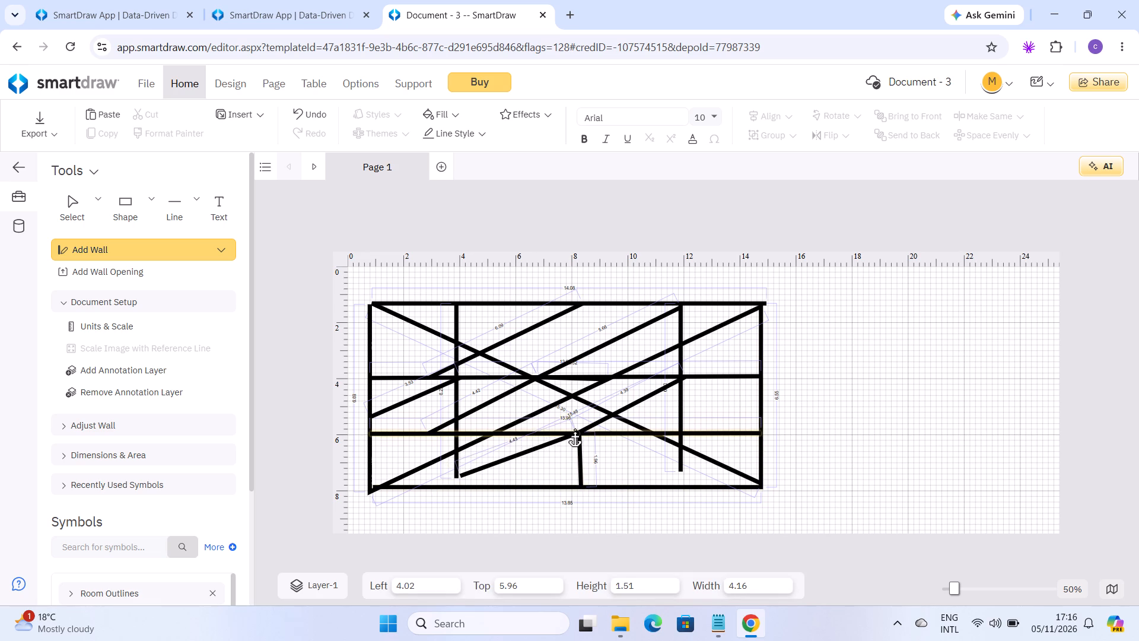
pyautogui.moveTo(574, 429); pyautogui.dragTo(564, 429)
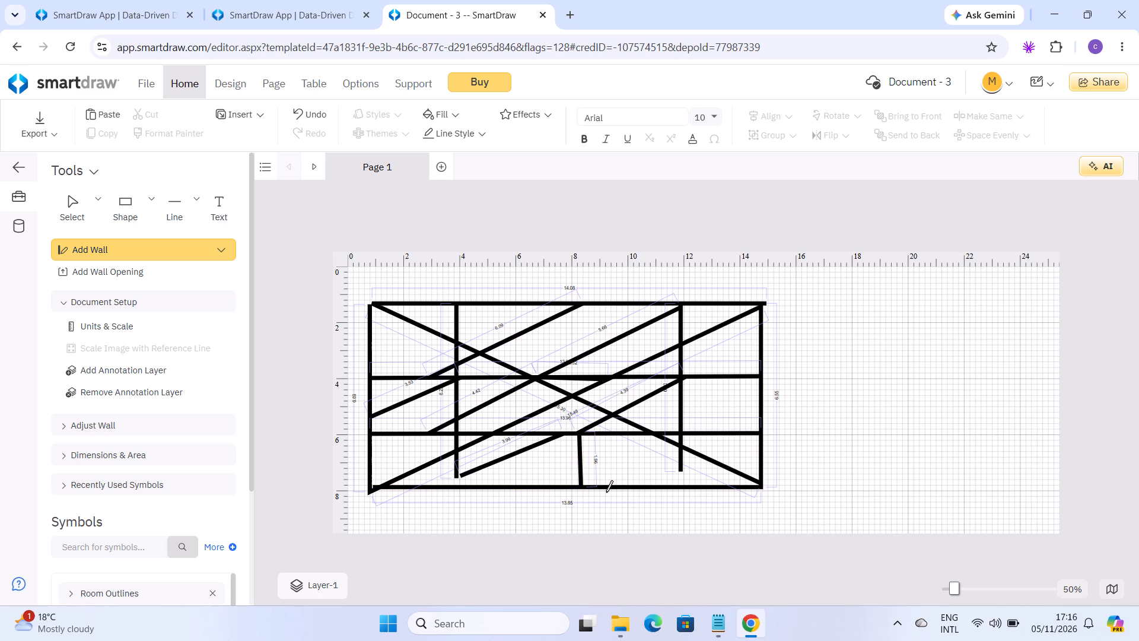
# Draw a diagonal wall about 7.0 long from the bottom wall's middle up to the upper horizontal wall's right end.
pyautogui.moveTo(595, 485); pyautogui.dragTo(650, 446)
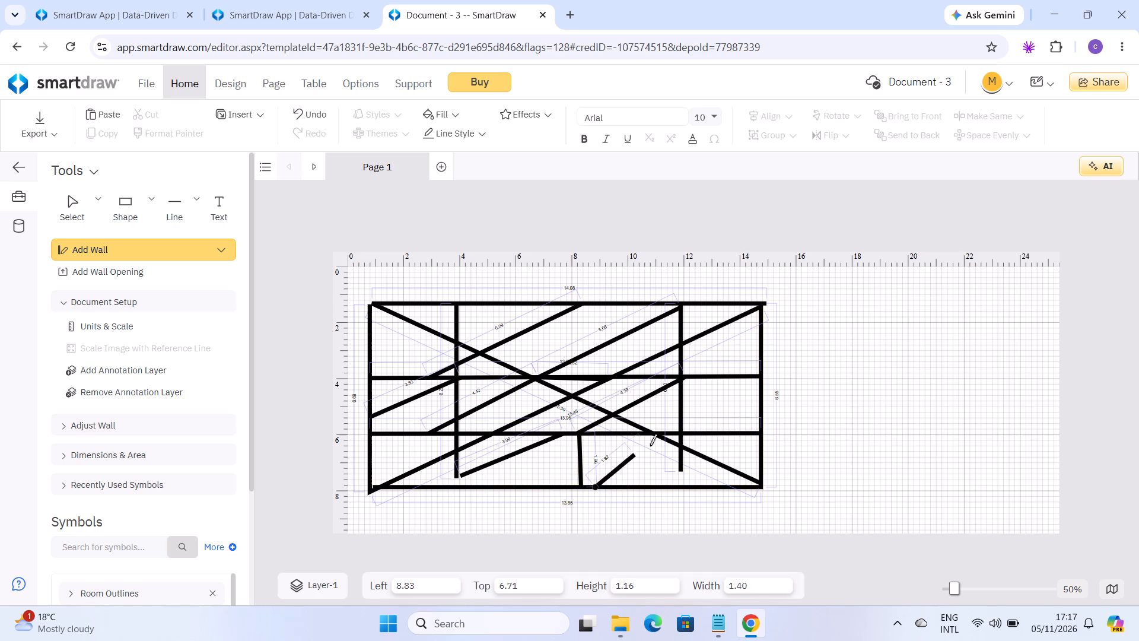
pyautogui.moveTo(650, 446); pyautogui.dragTo(745, 376)
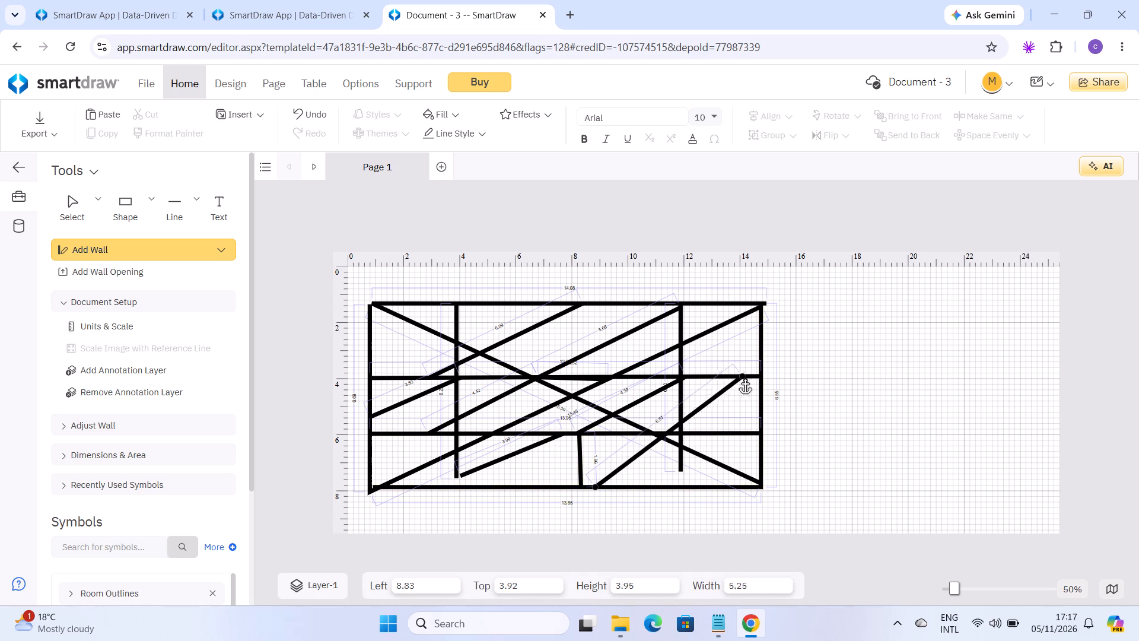
pyautogui.moveTo(745, 376); pyautogui.dragTo(754, 385)
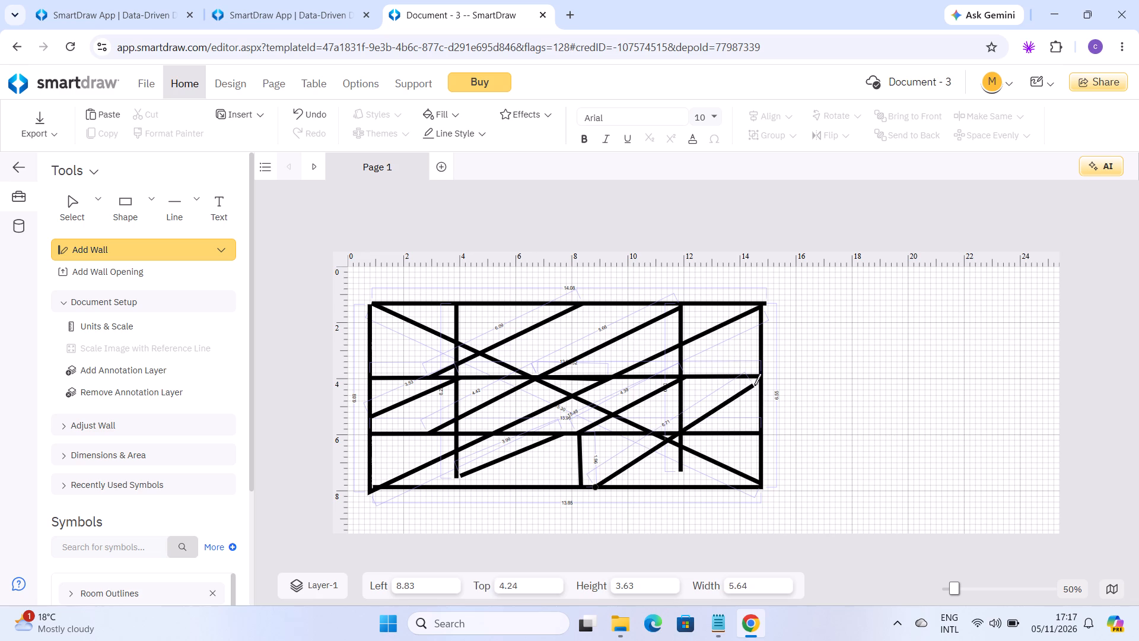
pyautogui.moveTo(754, 385); pyautogui.dragTo(757, 378)
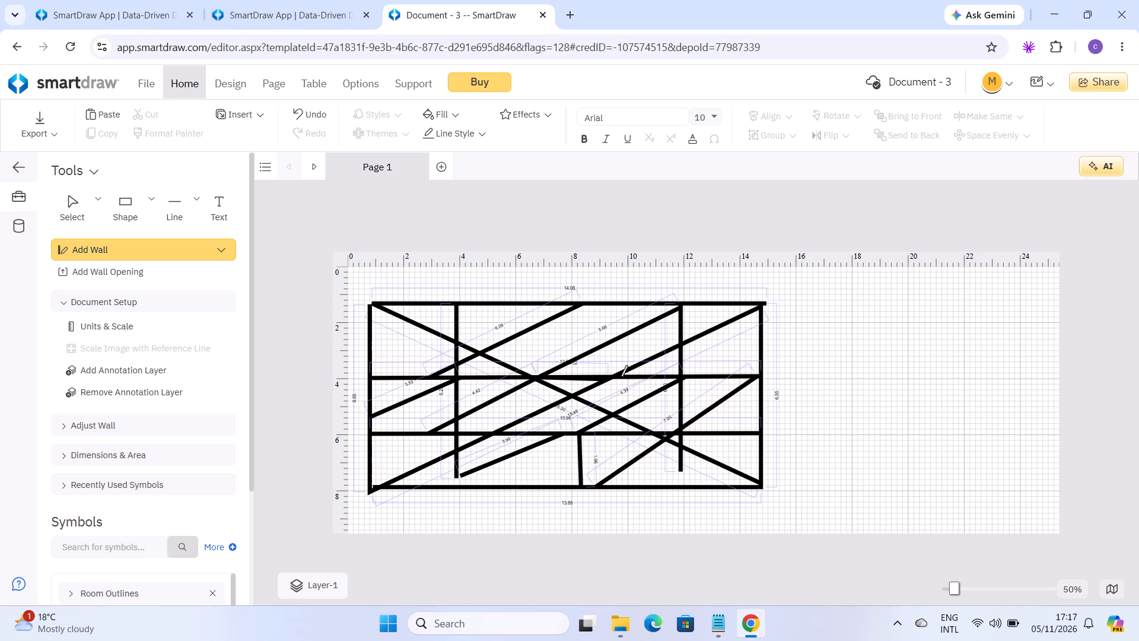
# Draw a diagonal wall about 7.5 long from the top wall, right of the left vertical wall, down to the right vertical wall's upper horizontal crossing.
pyautogui.moveTo(482, 304); pyautogui.dragTo(508, 315)
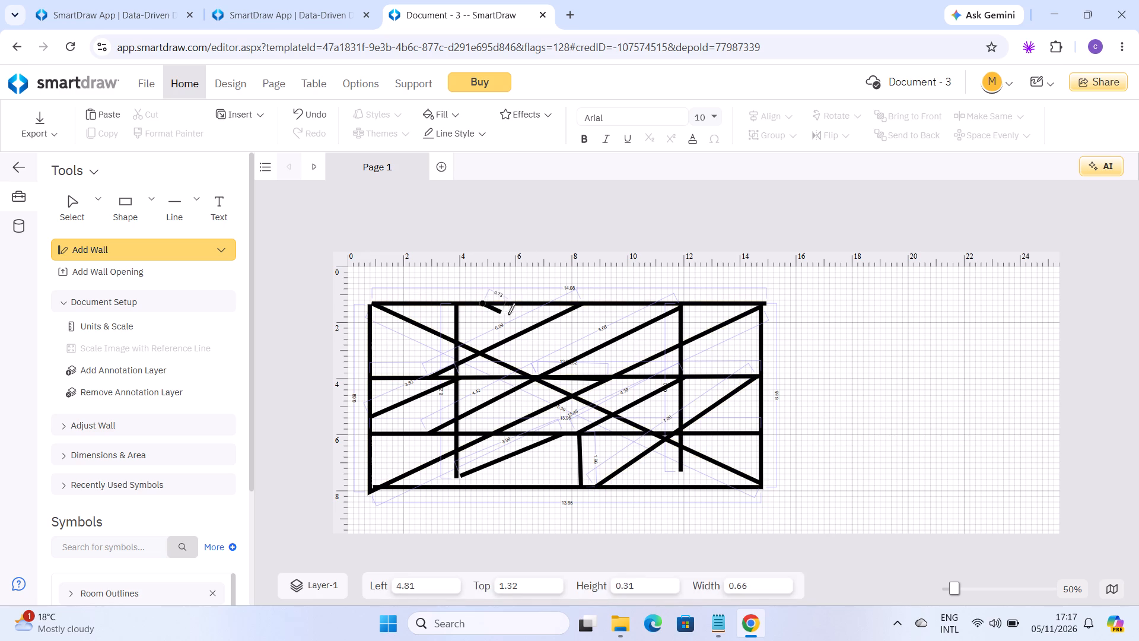
pyautogui.moveTo(508, 315); pyautogui.dragTo(679, 373)
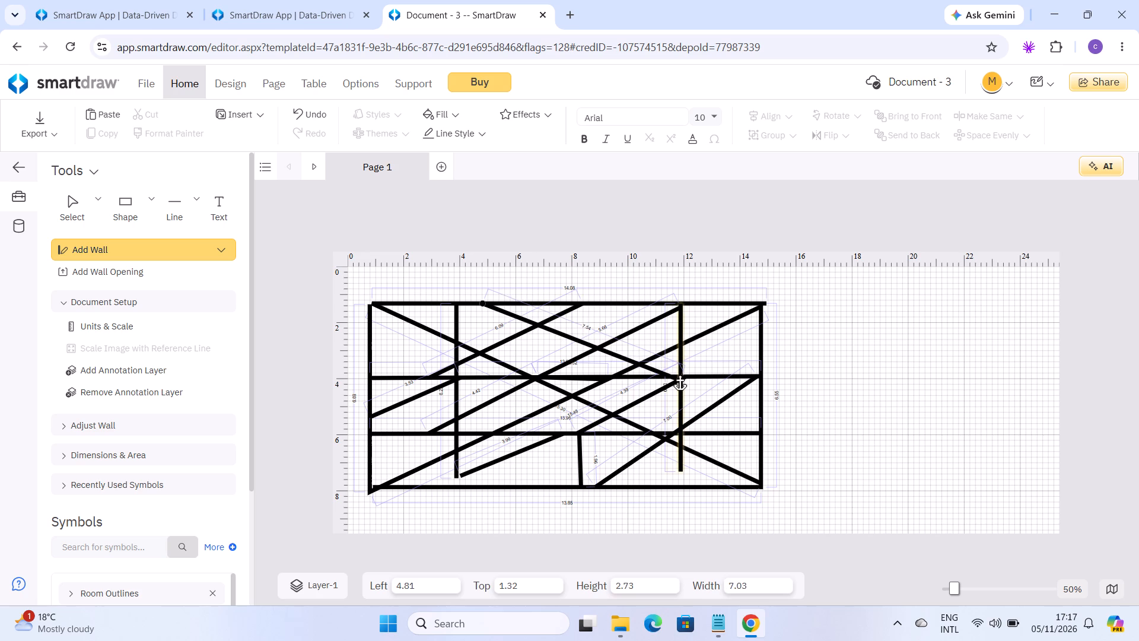
pyautogui.moveTo(679, 373); pyautogui.dragTo(679, 373)
# Draw a diagonal wall about 3.4 long from the top wall, just right of the right vertical wall, down to the upper horizontal wall's right end.
pyautogui.moveTo(694, 306); pyautogui.dragTo(708, 322)
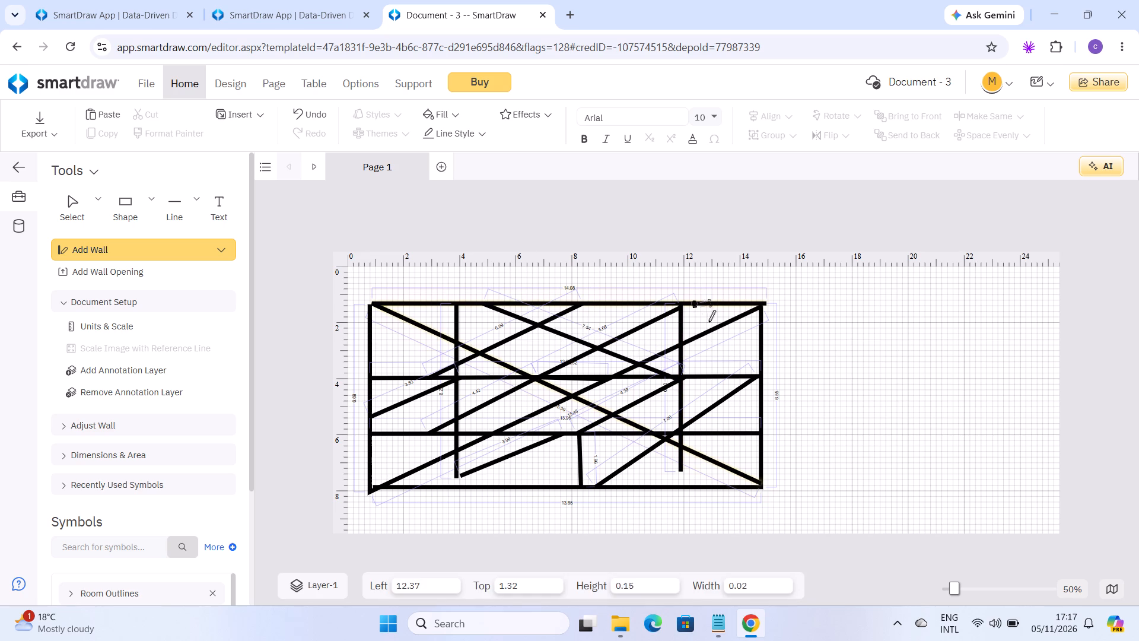
pyautogui.moveTo(708, 322); pyautogui.dragTo(753, 376)
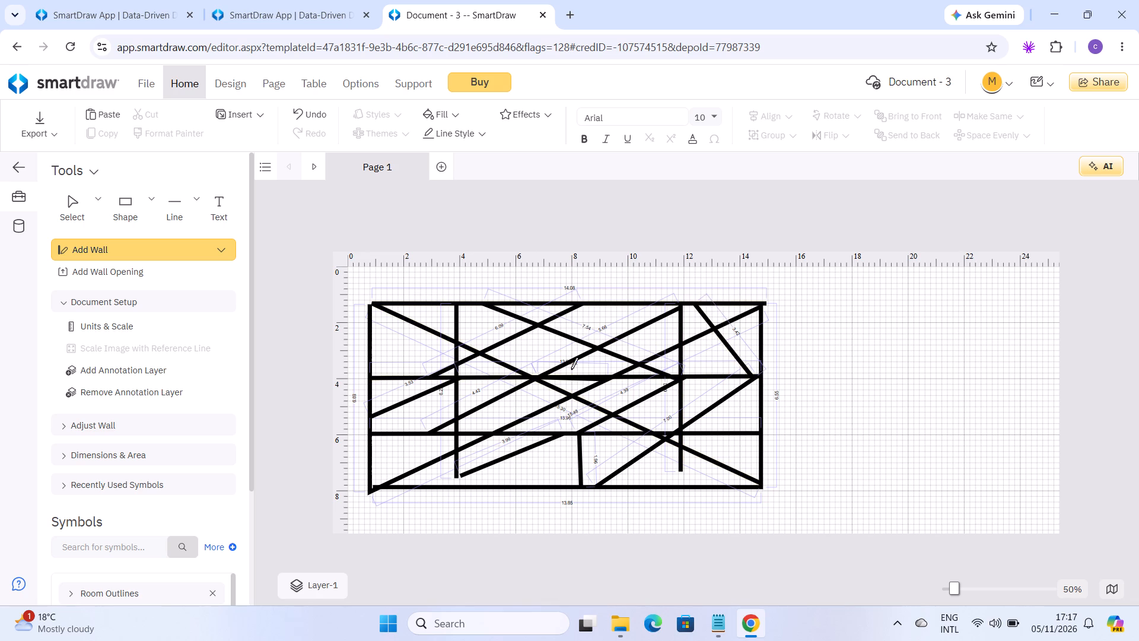
# Draw a diagonal wall about 2.7 long from the top wall, left of the left vertical wall, down to near the left outer wall.
pyautogui.moveTo(437, 306); pyautogui.dragTo(421, 326)
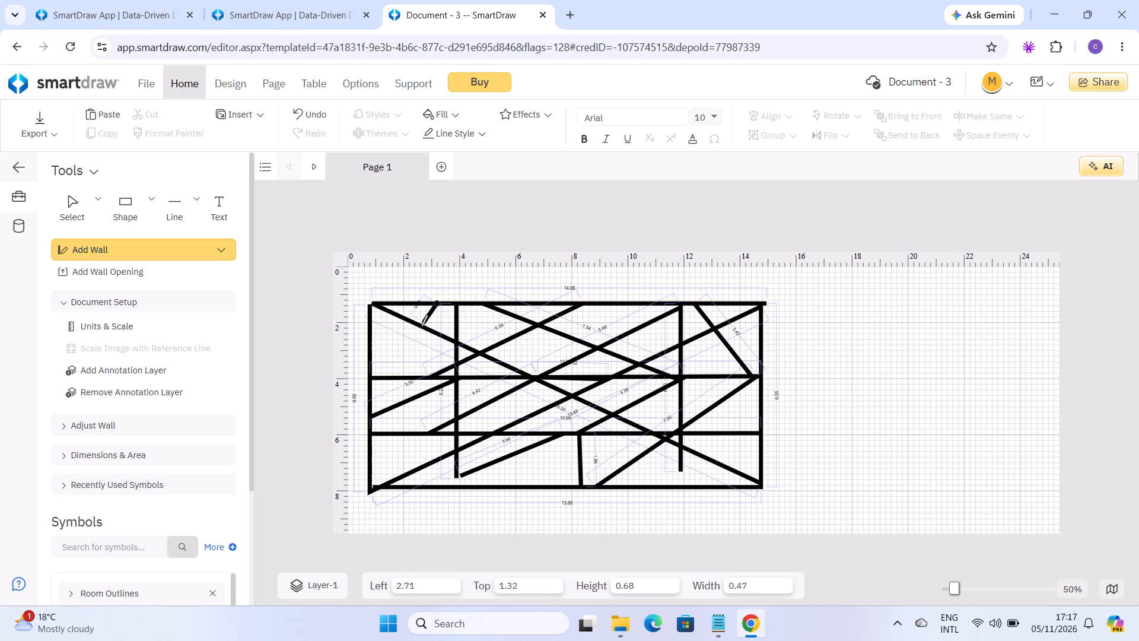
pyautogui.moveTo(421, 326); pyautogui.dragTo(374, 353)
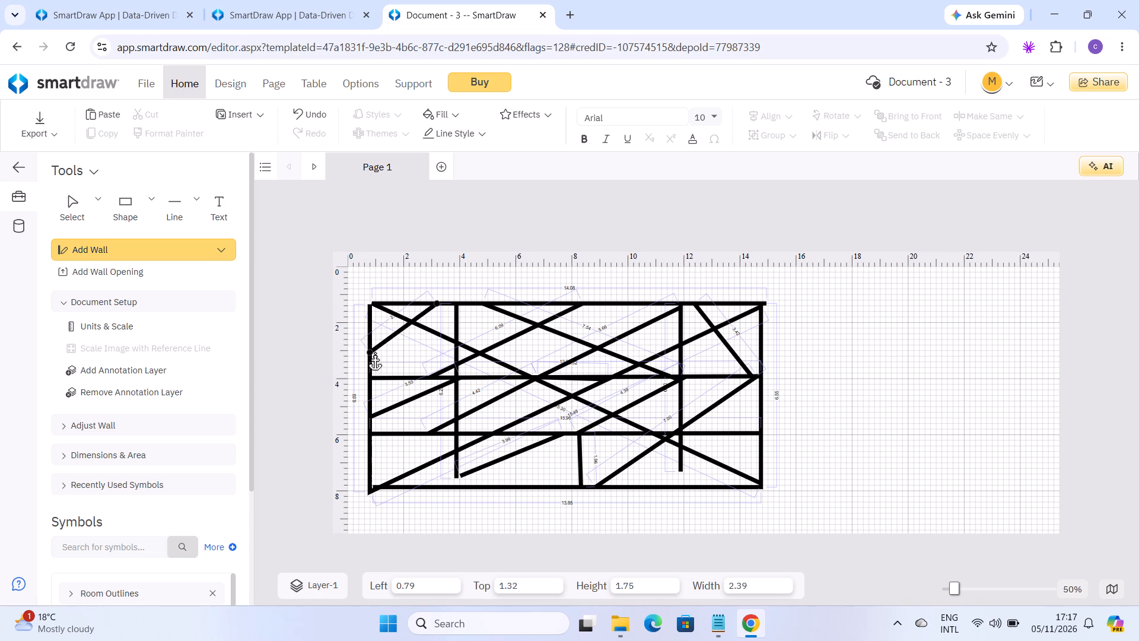
pyautogui.moveTo(374, 353); pyautogui.dragTo(378, 348)
# Draw a diagonal wall about 2.9 long from that wall's lower end down to the left vertical wall's crossing with the upper horizontal wall.
pyautogui.moveTo(378, 349); pyautogui.dragTo(377, 353)
pyautogui.moveTo(377, 353); pyautogui.dragTo(452, 372)
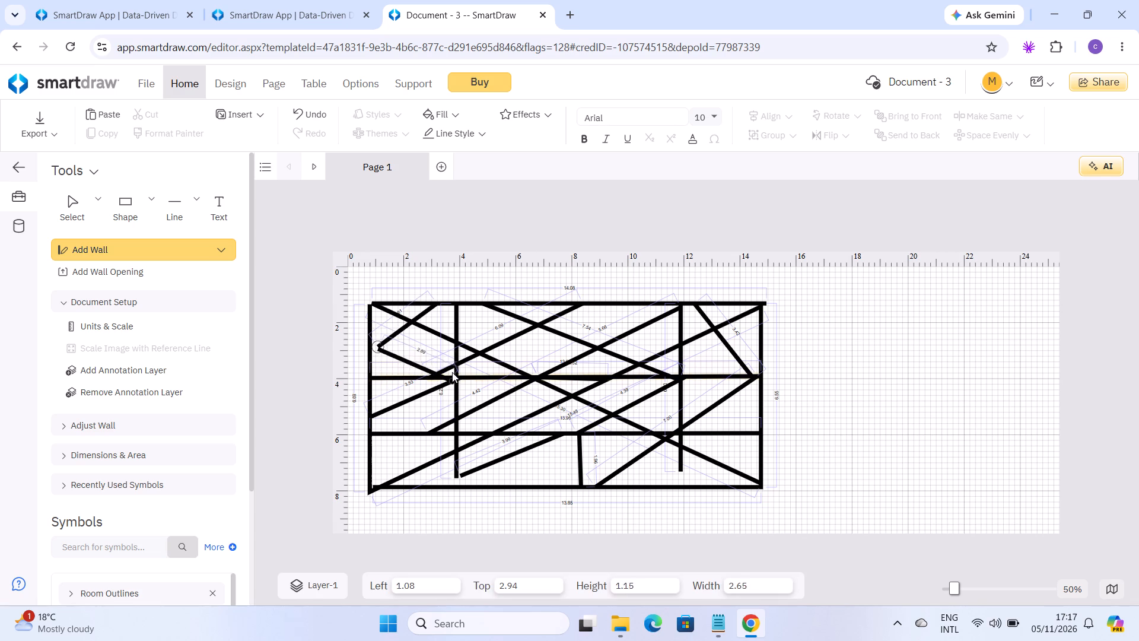
pyautogui.moveTo(452, 372); pyautogui.dragTo(453, 376)
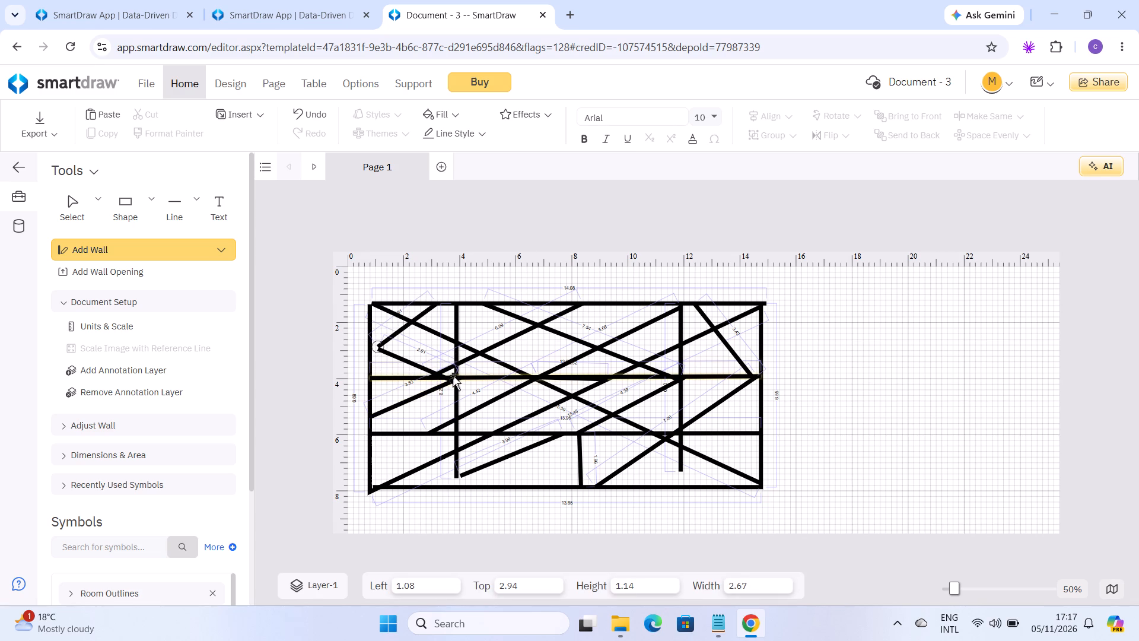
pyautogui.moveTo(453, 376); pyautogui.dragTo(453, 375)
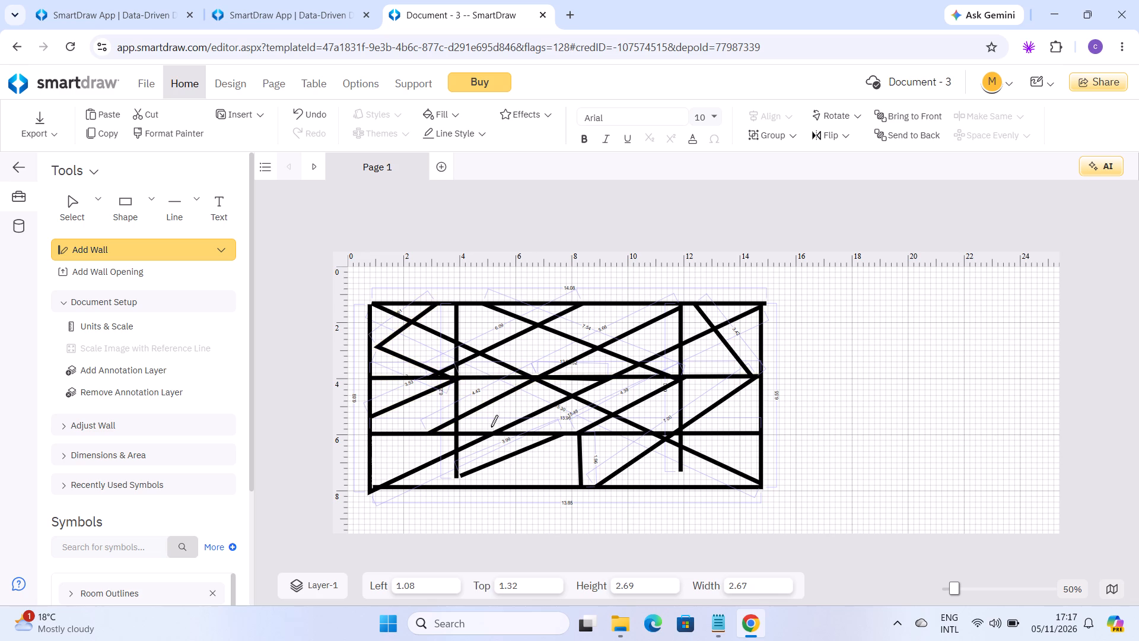
# Draw a vertical wall about 3.8 long from the diagonal walls' crossing on the upper horizontal wall down to the bottom wall.
pyautogui.moveTo(536, 377); pyautogui.dragTo(533, 426)
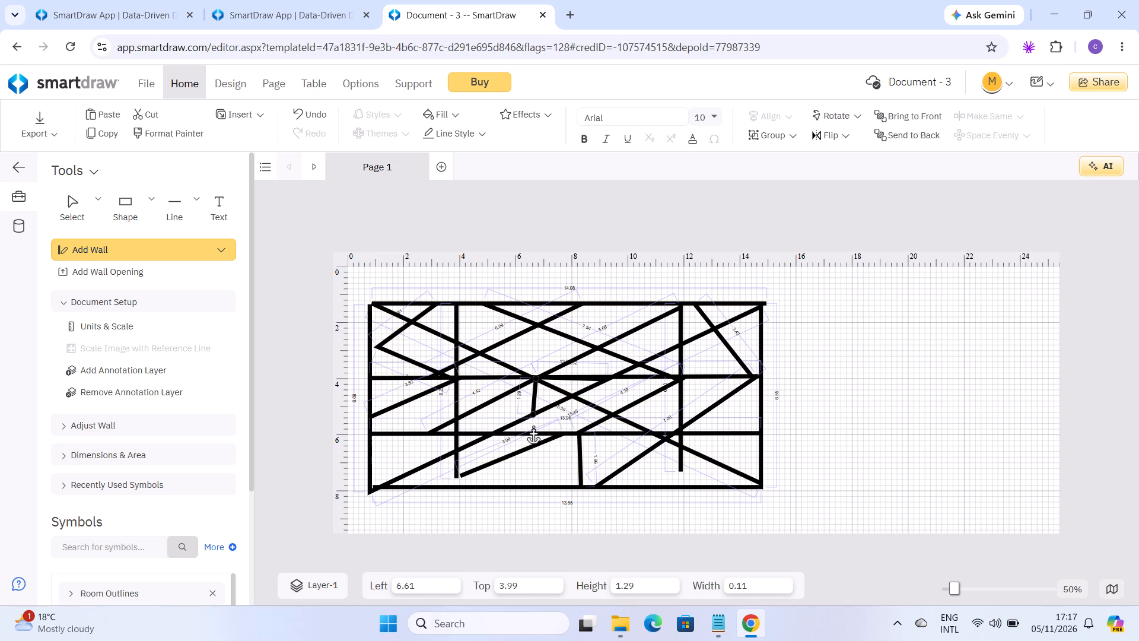
pyautogui.moveTo(533, 426); pyautogui.dragTo(533, 483)
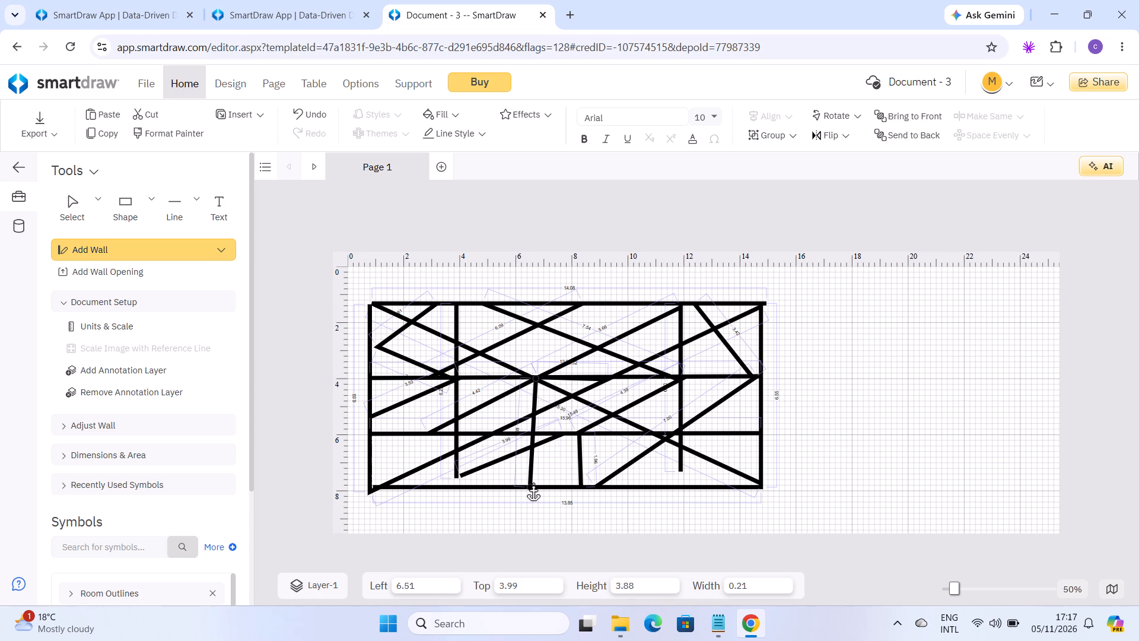
pyautogui.moveTo(533, 483); pyautogui.dragTo(535, 477)
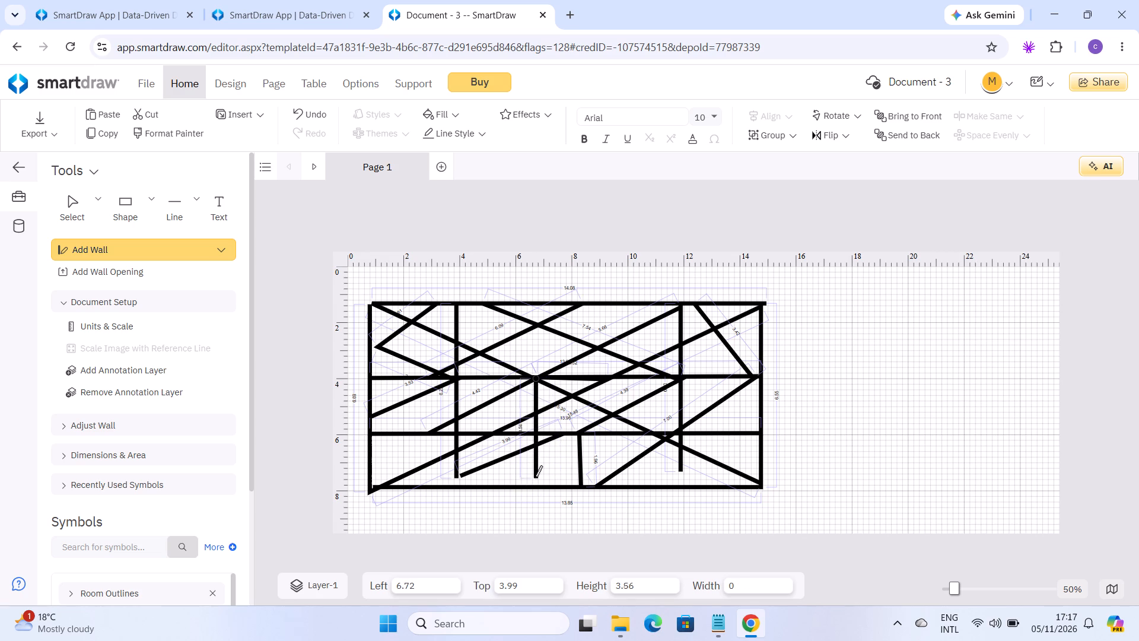
pyautogui.moveTo(535, 477); pyautogui.dragTo(534, 484)
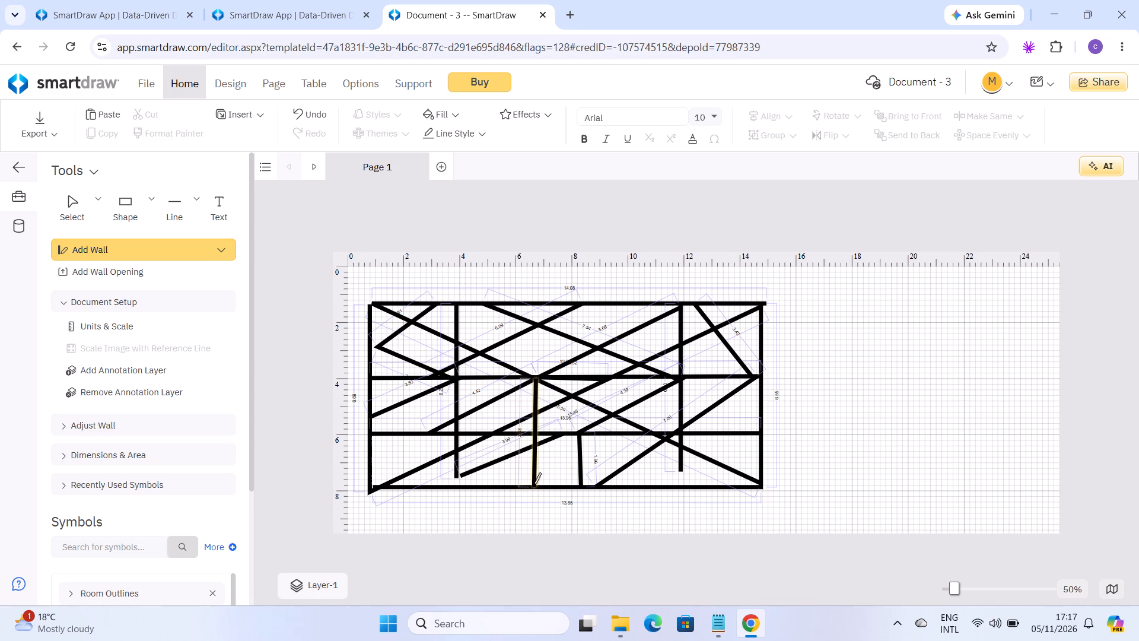
# Draw a slightly sloping wall about 3.1 long from just right of the new vertical wall across to the left vertical wall's bottom end.
pyautogui.moveTo(545, 467); pyautogui.dragTo(539, 467)
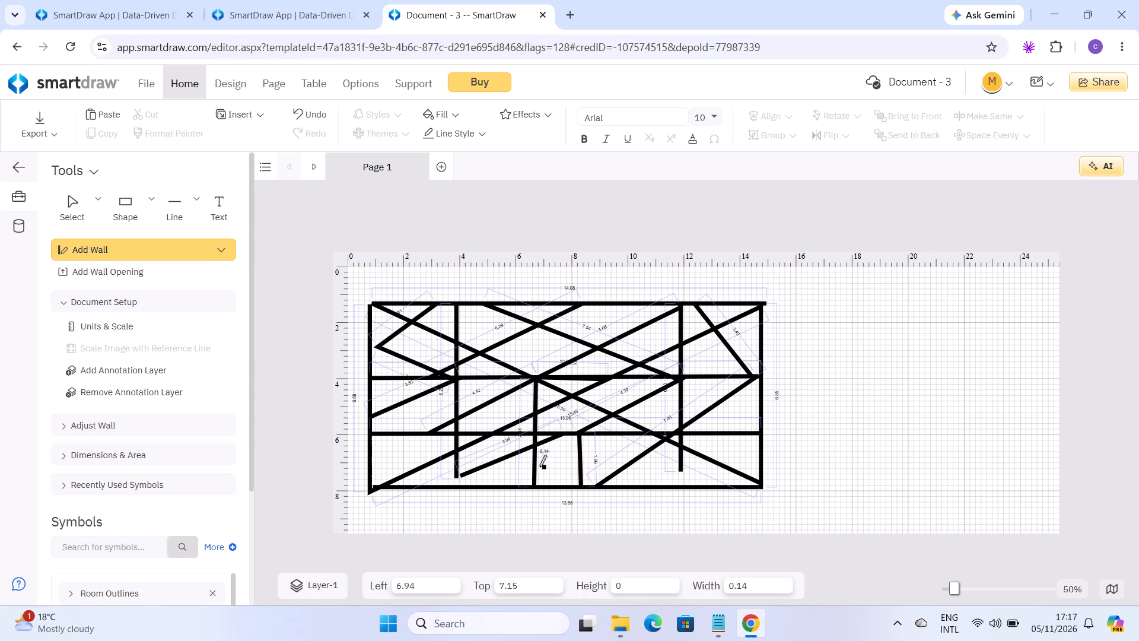
pyautogui.moveTo(539, 467); pyautogui.dragTo(470, 475)
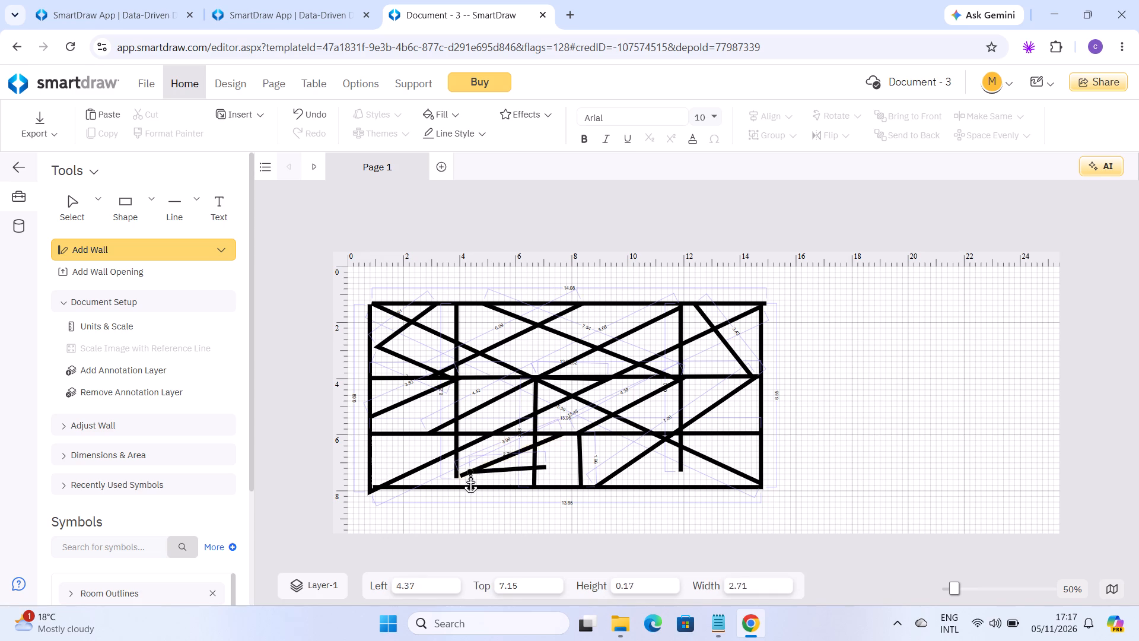
pyautogui.moveTo(470, 475); pyautogui.dragTo(459, 474)
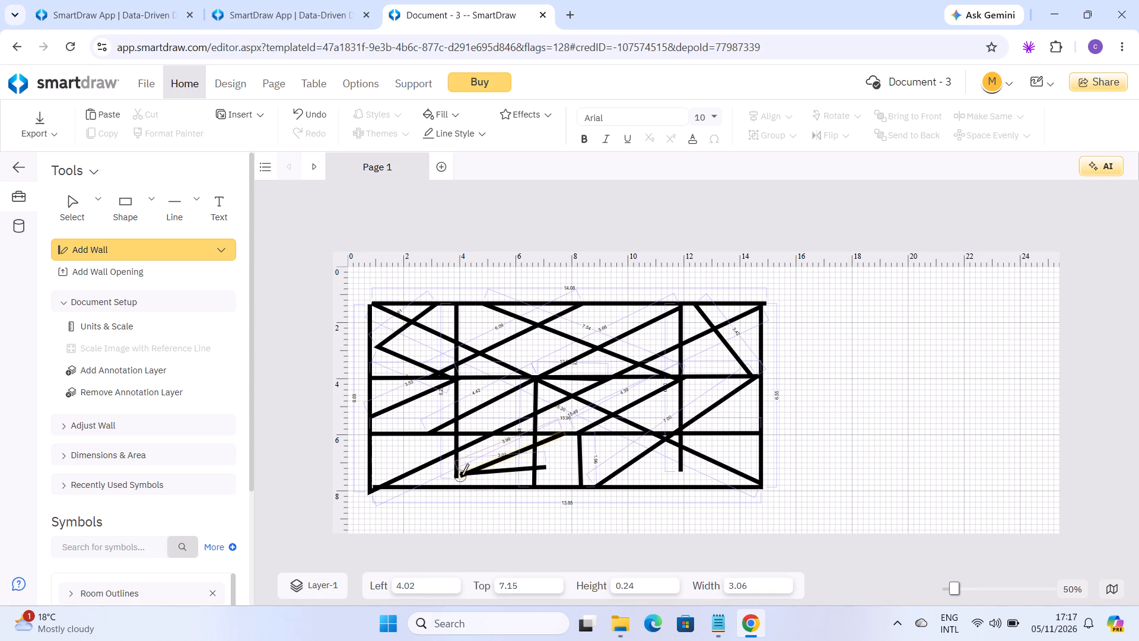
# Draw a slightly sloping wall about 6.9 long from the previous wall's right end across to the long diagonal near the bottom-right corner.
pyautogui.moveTo(546, 465); pyautogui.dragTo(549, 469)
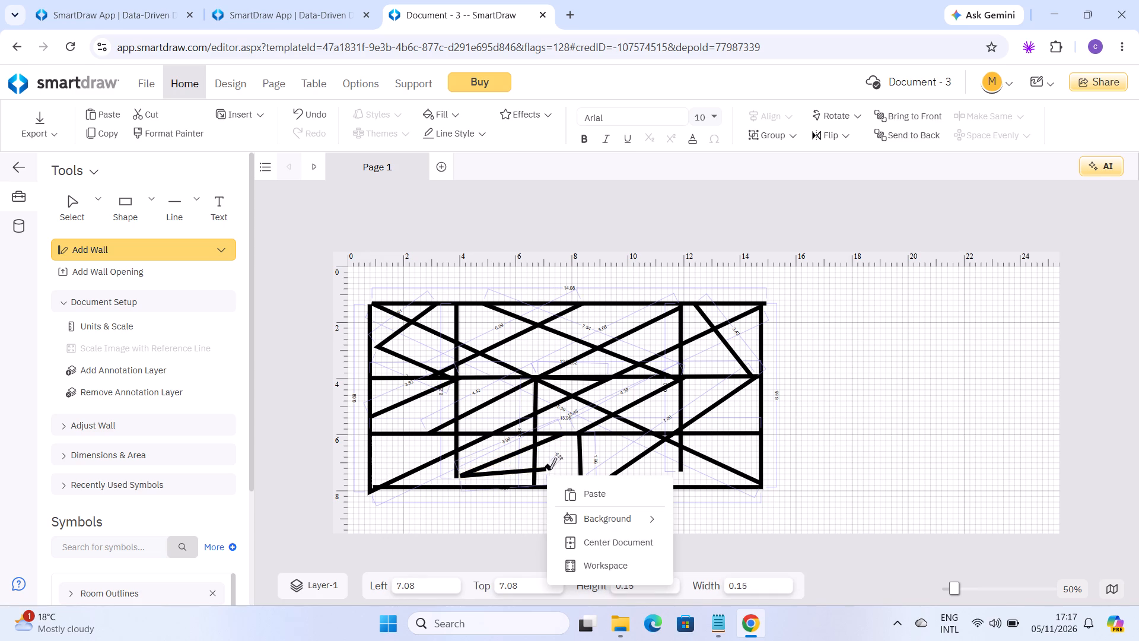
pyautogui.moveTo(549, 469); pyautogui.dragTo(721, 465)
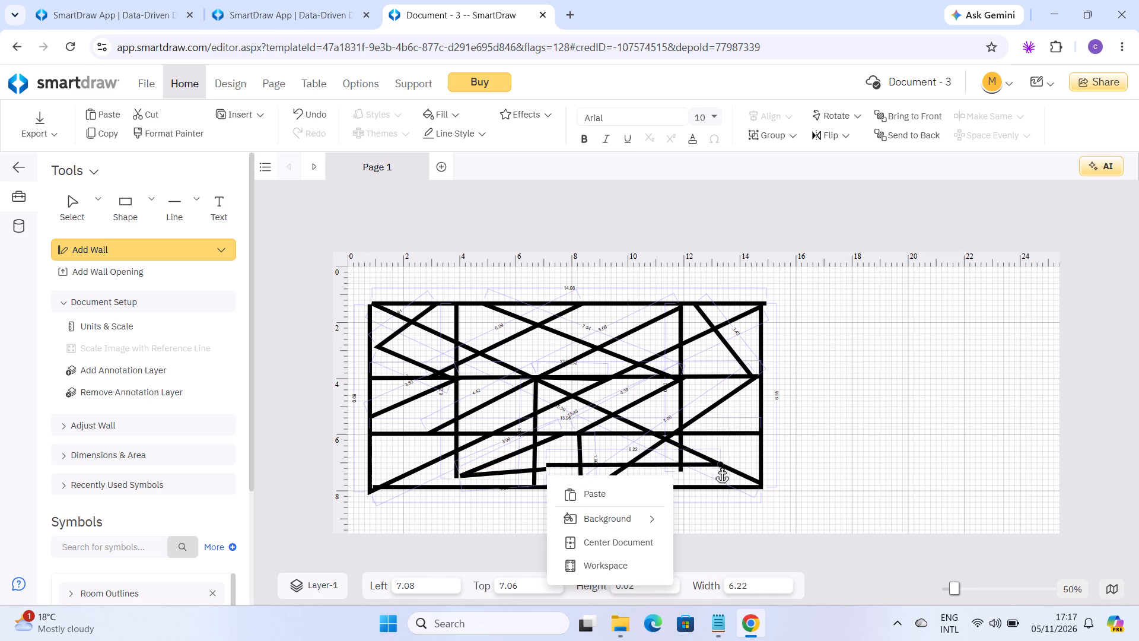
pyautogui.moveTo(721, 465); pyautogui.dragTo(740, 478)
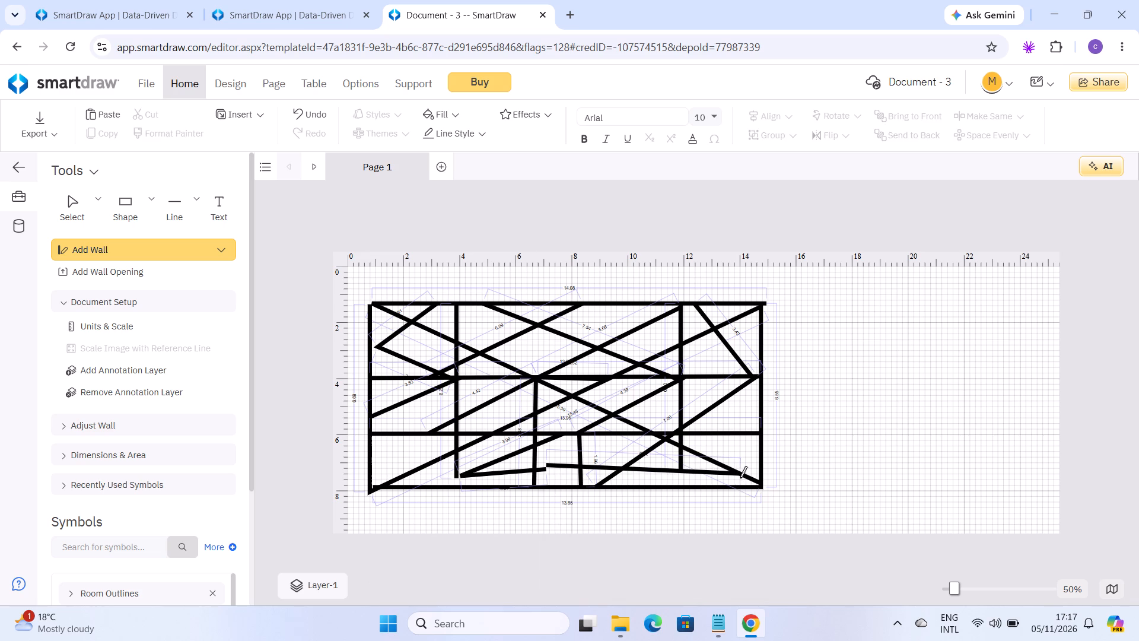
# Draw a diagonal wall about 3.6 long from the top wall's middle down to the upper part of the right vertical wall.
pyautogui.moveTo(583, 305); pyautogui.dragTo(673, 331)
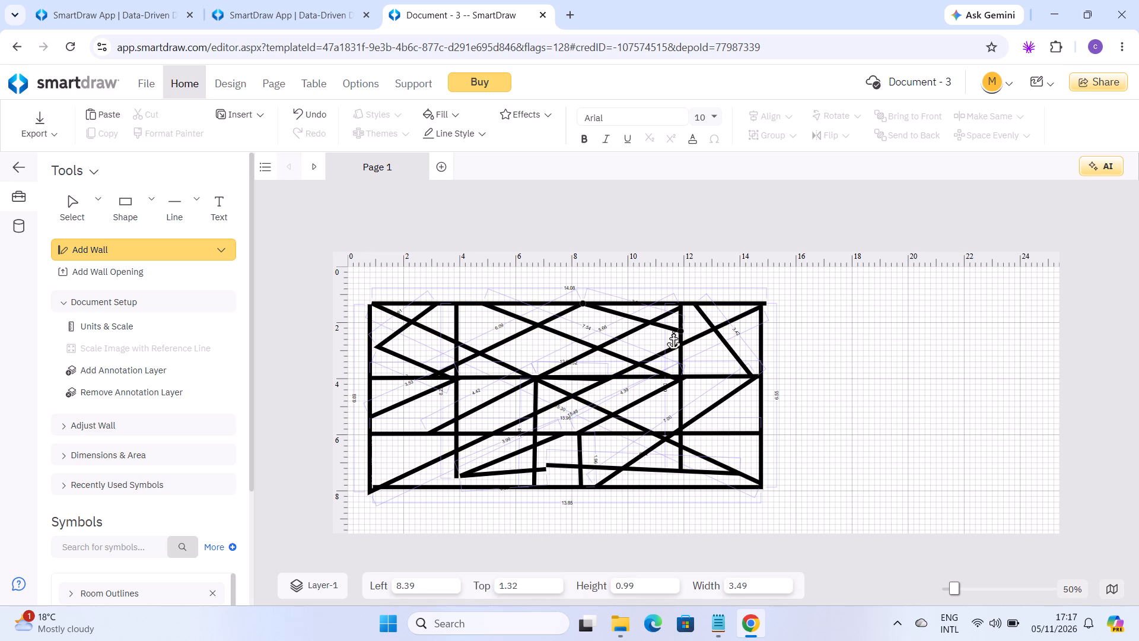
pyautogui.moveTo(673, 331); pyautogui.dragTo(675, 333)
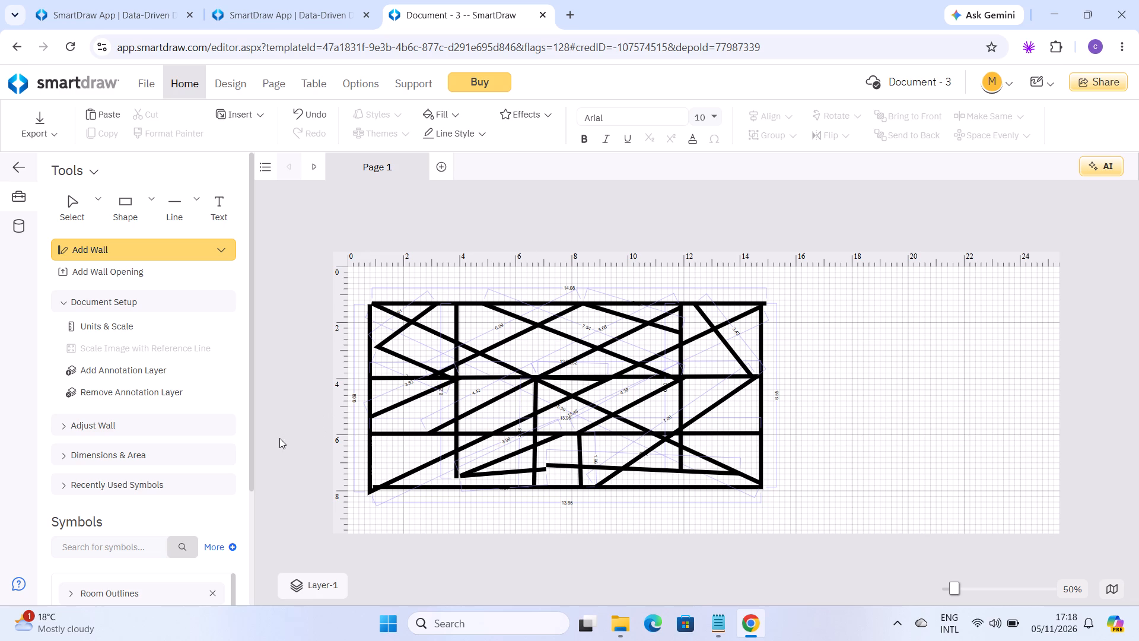
# Draw a vertical wall about 2.0 long near the left outer wall, between the two short diagonals above and below the upper horizontal wall.
pyautogui.moveTo(388, 356); pyautogui.dragTo(378, 375)
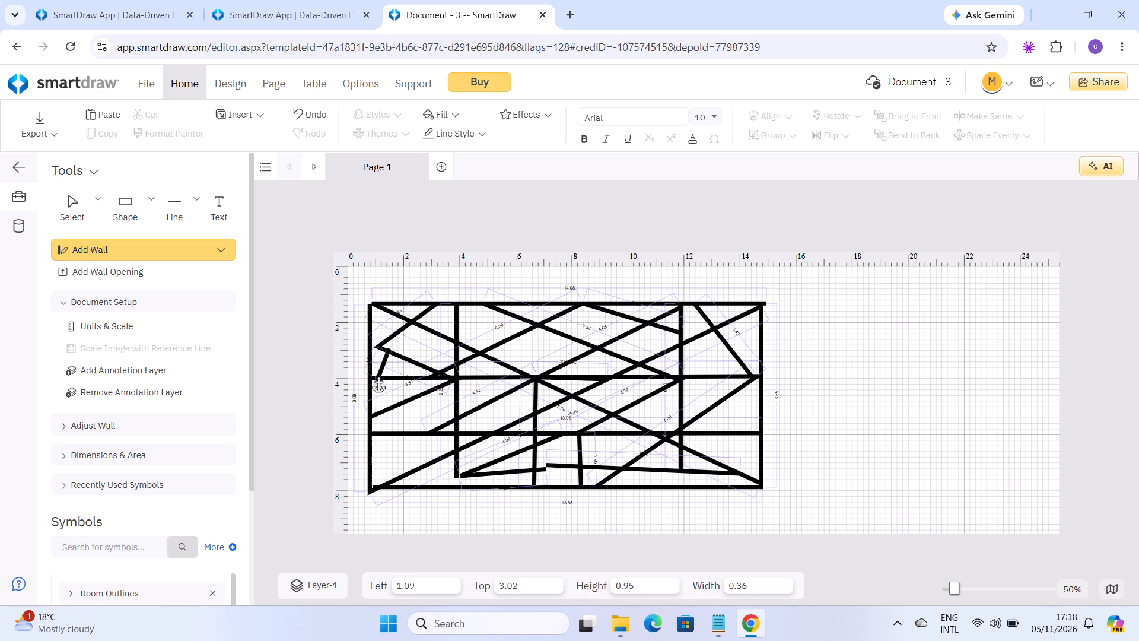
pyautogui.moveTo(378, 375); pyautogui.dragTo(384, 399)
pyautogui.moveTo(384, 399); pyautogui.dragTo(392, 405)
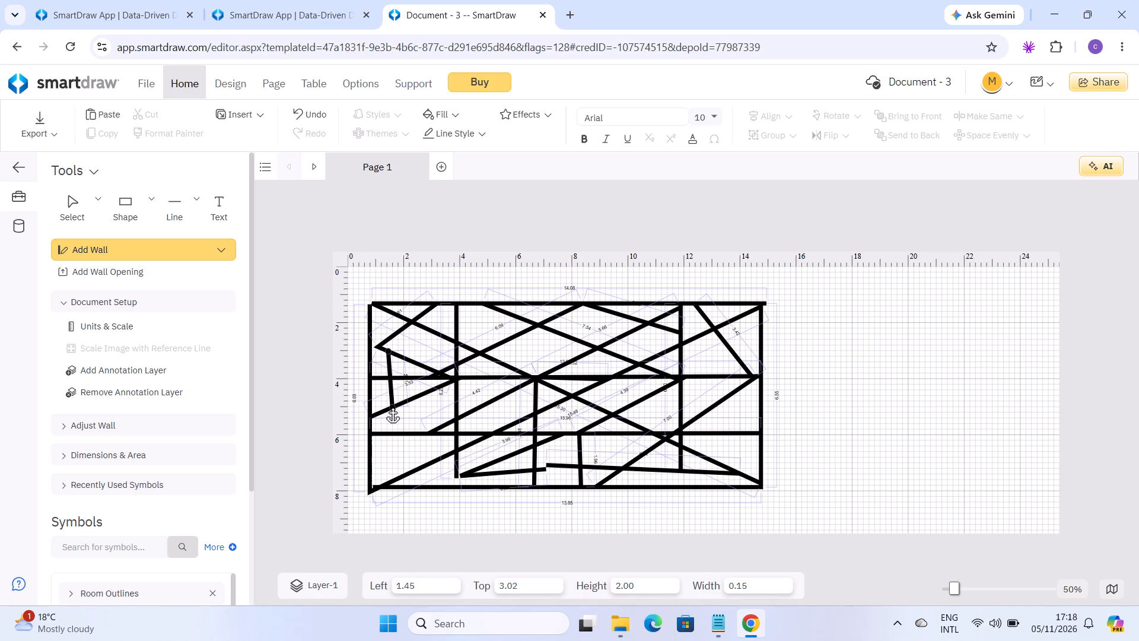
pyautogui.moveTo(392, 405); pyautogui.dragTo(390, 404)
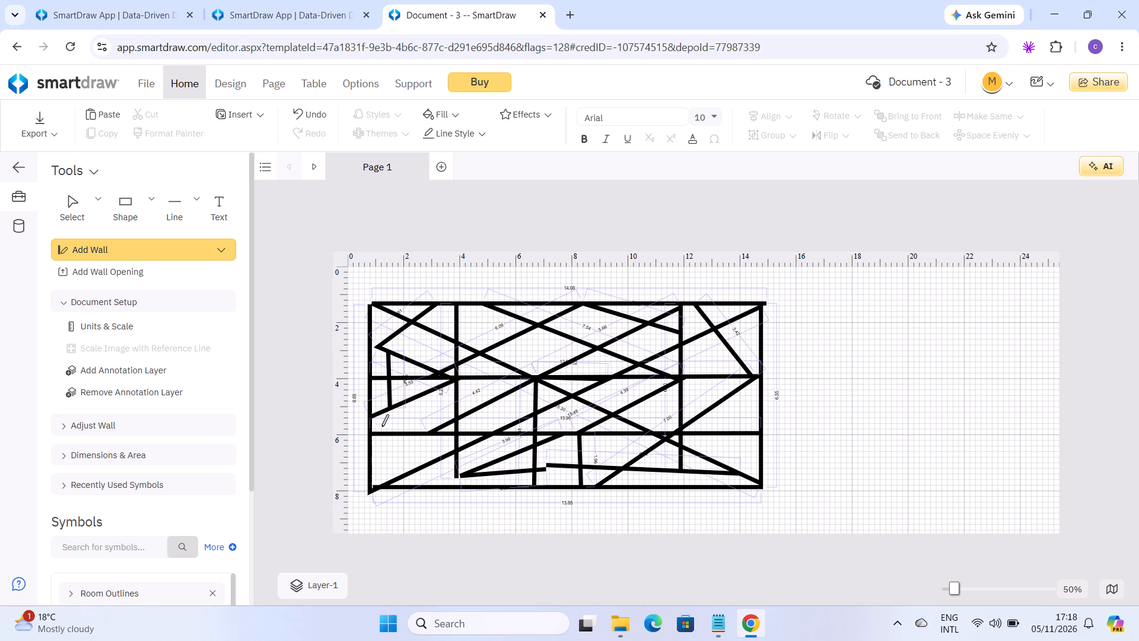
# Draw a diagonal wall about 3 long from the lower horizontal wall's left end up to the left vertical wall.
pyautogui.moveTo(373, 430); pyautogui.dragTo(431, 404)
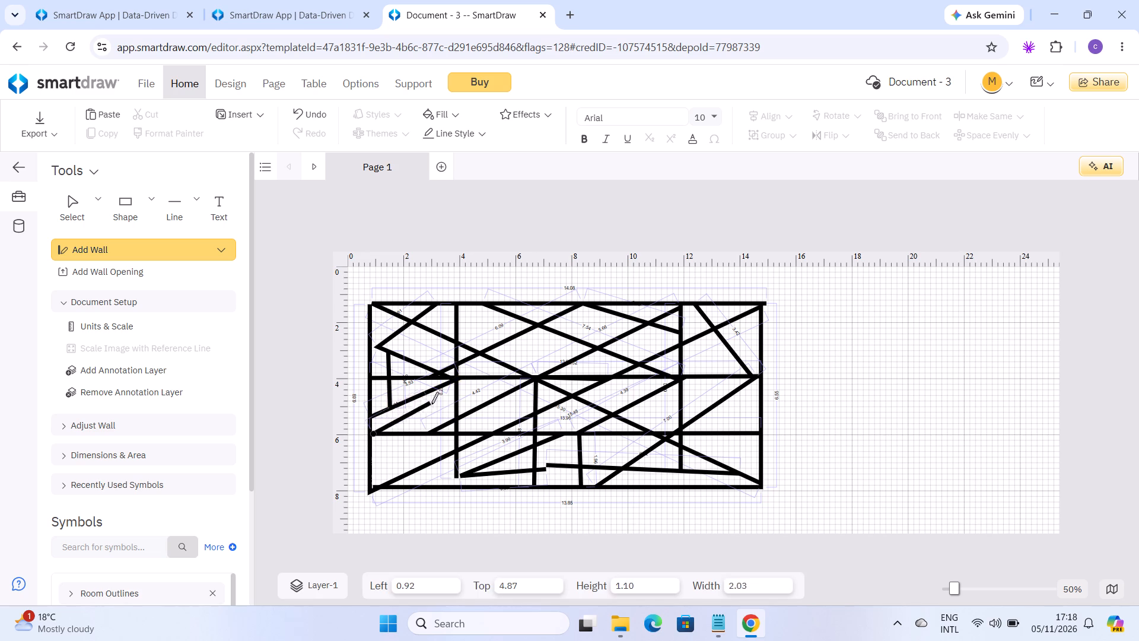
pyautogui.moveTo(431, 404); pyautogui.dragTo(452, 397)
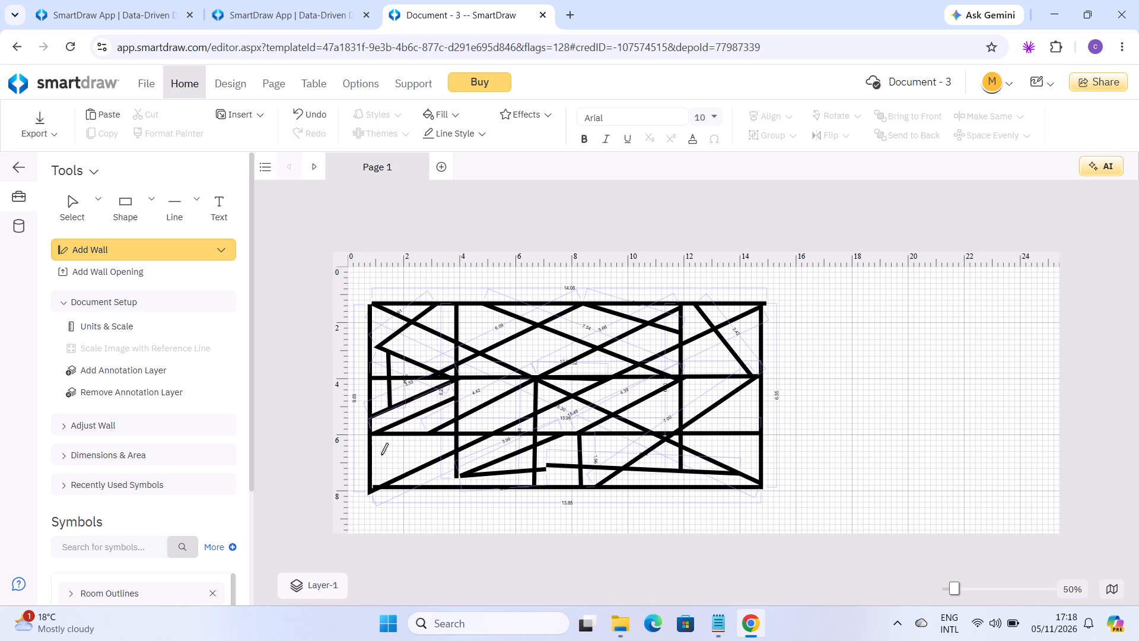
# Draw a diagonal wall about 2.3 long from the left outer wall's lower part up to the lower horizontal wall.
pyautogui.moveTo(372, 459); pyautogui.dragTo(406, 438)
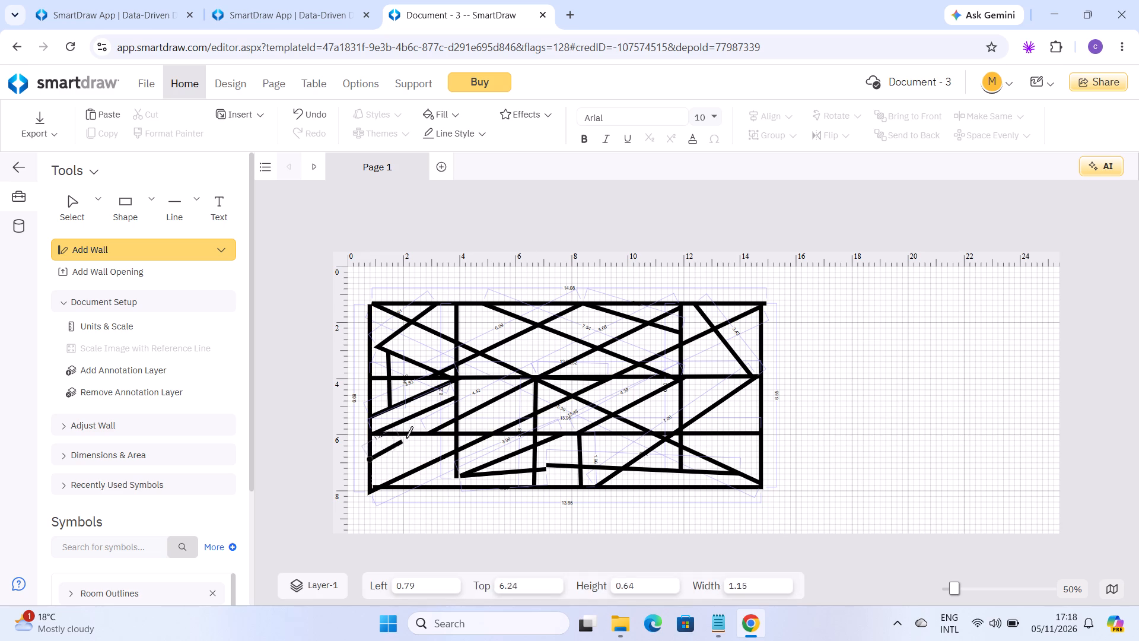
pyautogui.moveTo(406, 438); pyautogui.dragTo(429, 429)
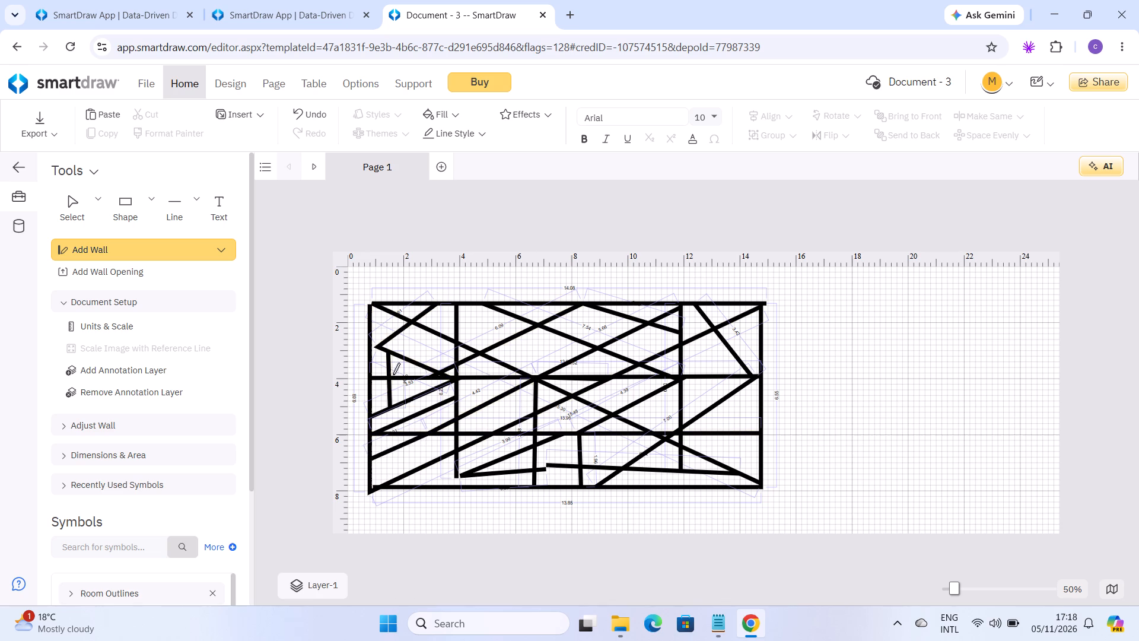
# Draw a diagonal wall about 4.2 long from the short vertical wall near the left outer wall up to the top wall.
pyautogui.moveTo(393, 375); pyautogui.dragTo(483, 304)
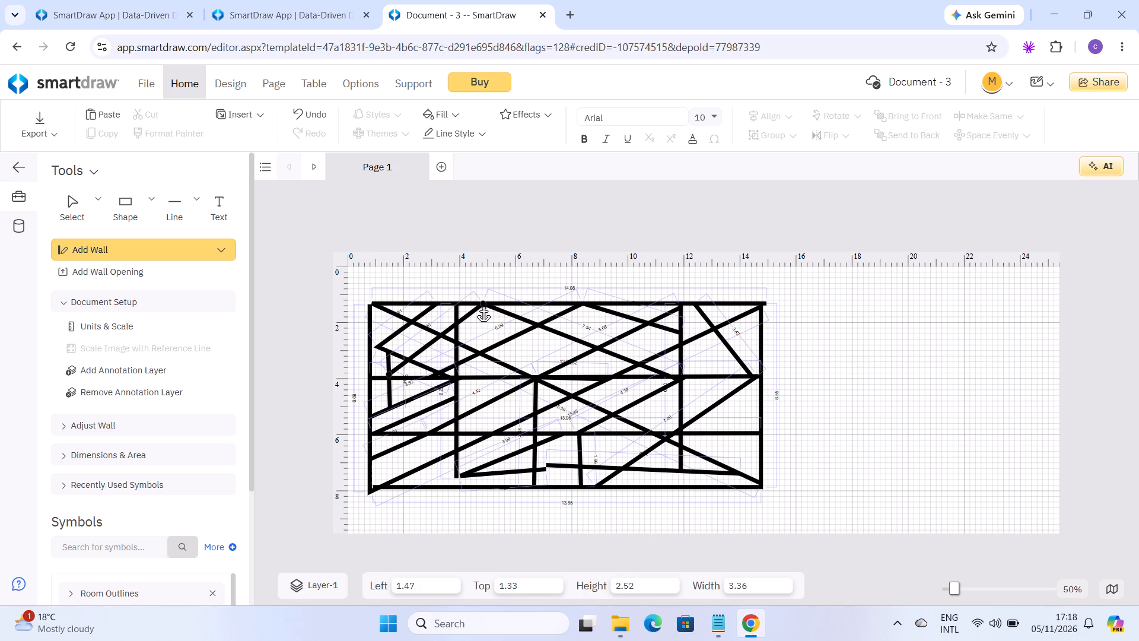
pyautogui.moveTo(483, 304); pyautogui.dragTo(485, 303)
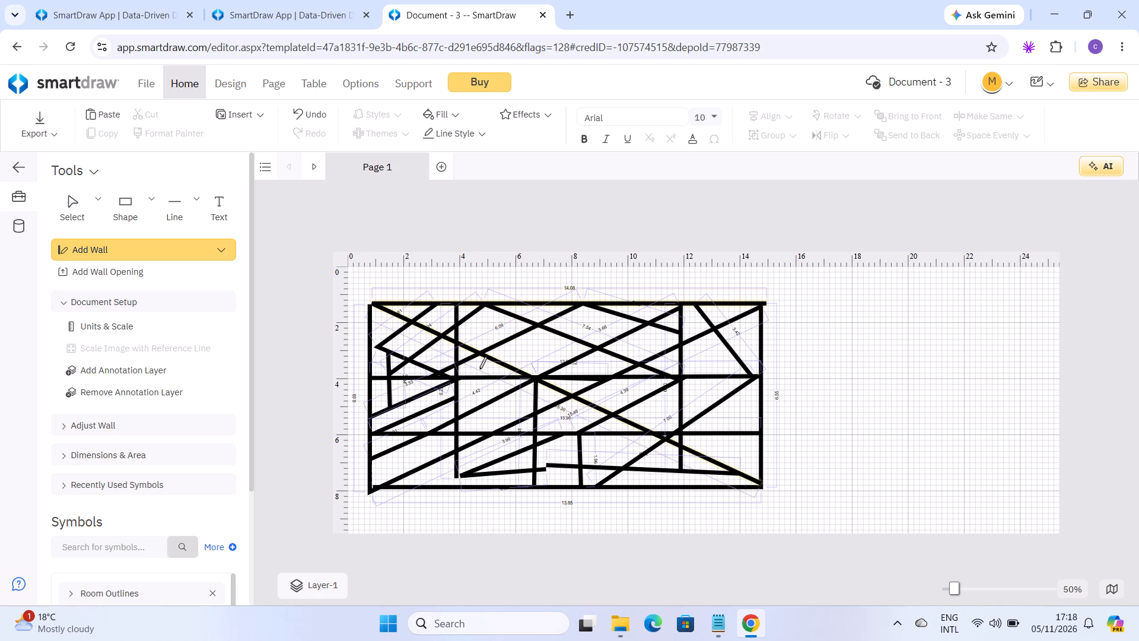
# Draw a diagonal wall about 5.9 long from the upper horizontal wall, right of the left vertical wall, up to the top wall.
pyautogui.moveTo(479, 377); pyautogui.dragTo(601, 323)
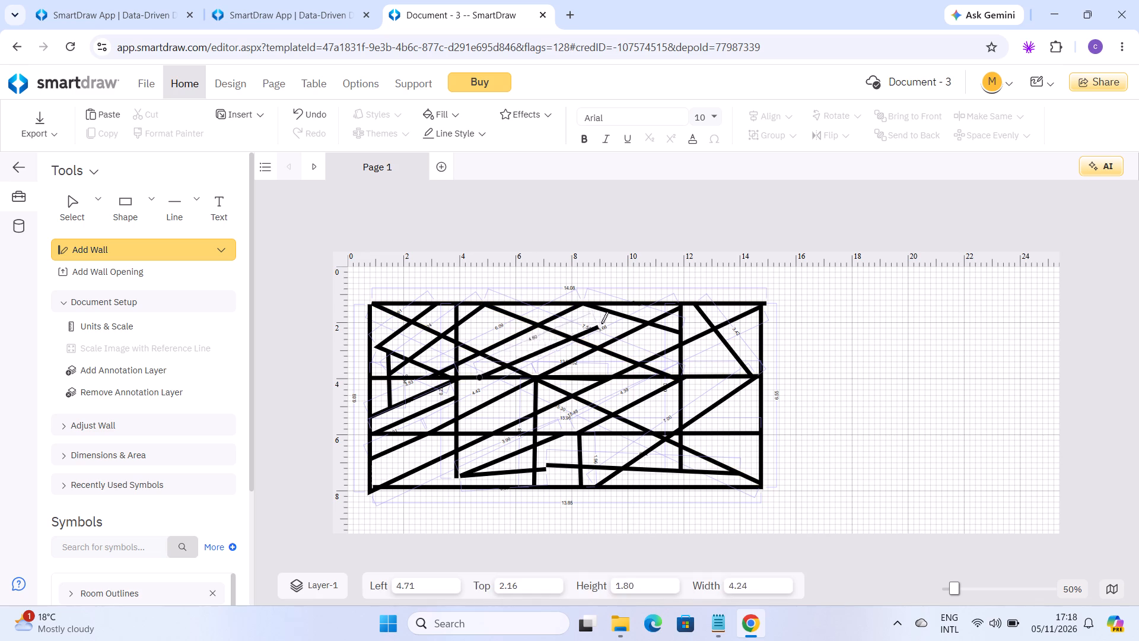
pyautogui.moveTo(601, 323); pyautogui.dragTo(627, 300)
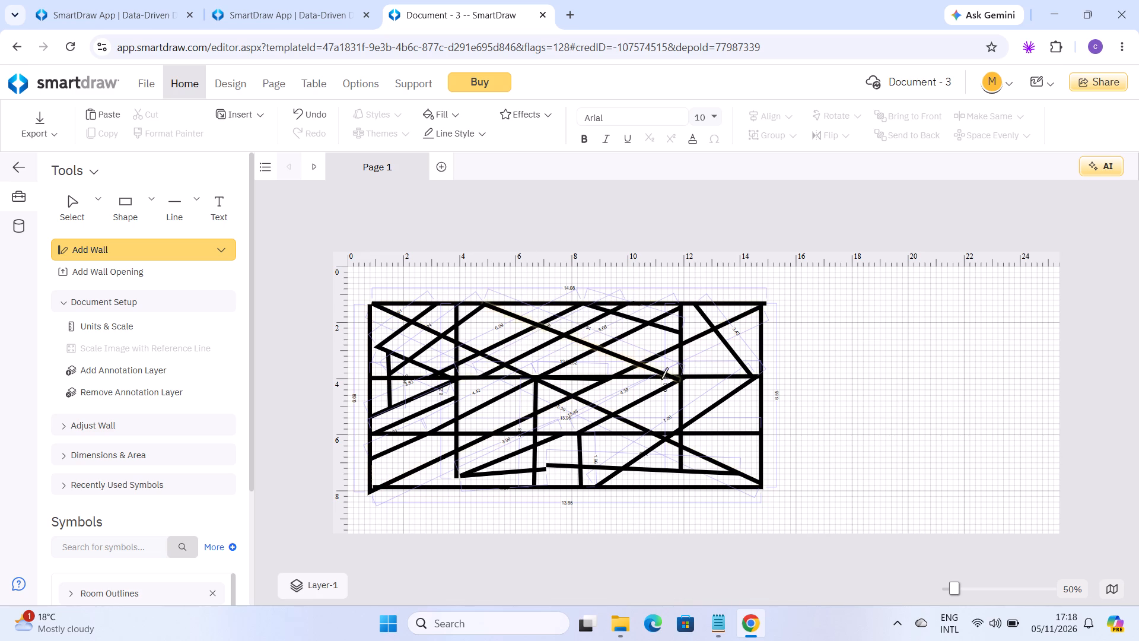
# Draw a diagonal wall about 6.6 long from the short vertical wall near the bottom middle up to the steep diagonal in the upper-right room.
pyautogui.moveTo(586, 465); pyautogui.dragTo(585, 464)
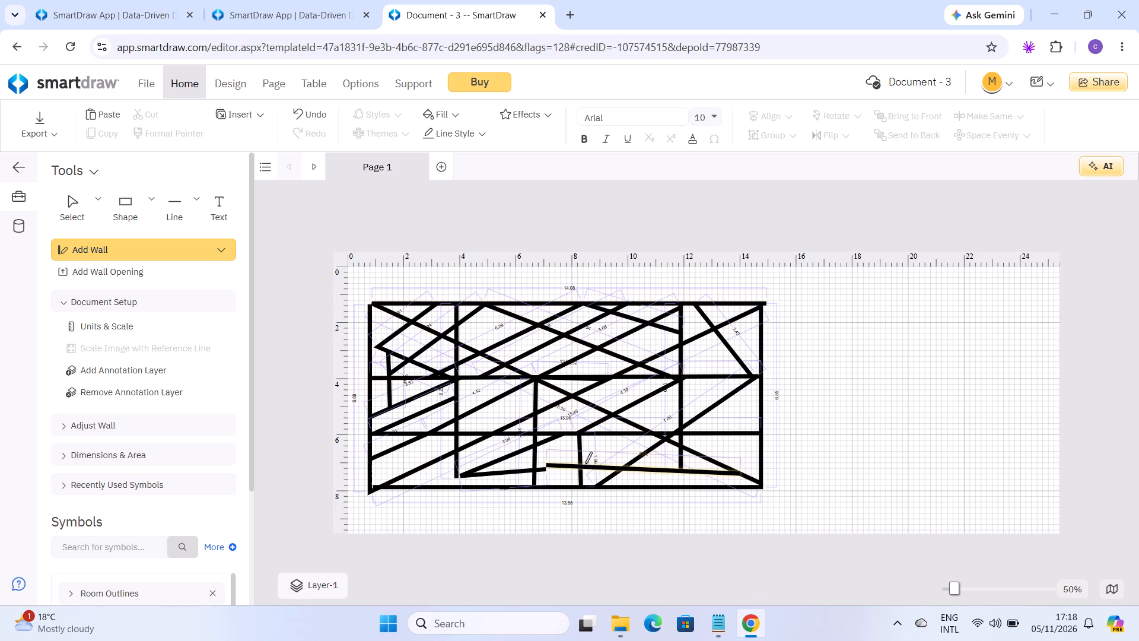
pyautogui.moveTo(585, 464); pyautogui.dragTo(715, 370)
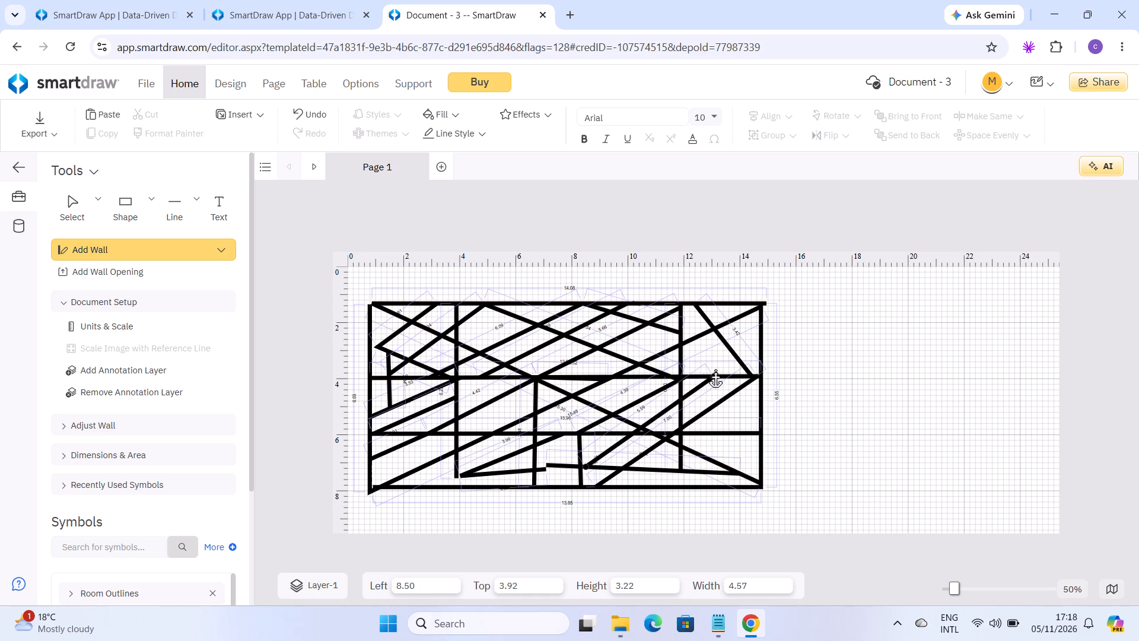
pyautogui.moveTo(715, 370); pyautogui.dragTo(736, 348)
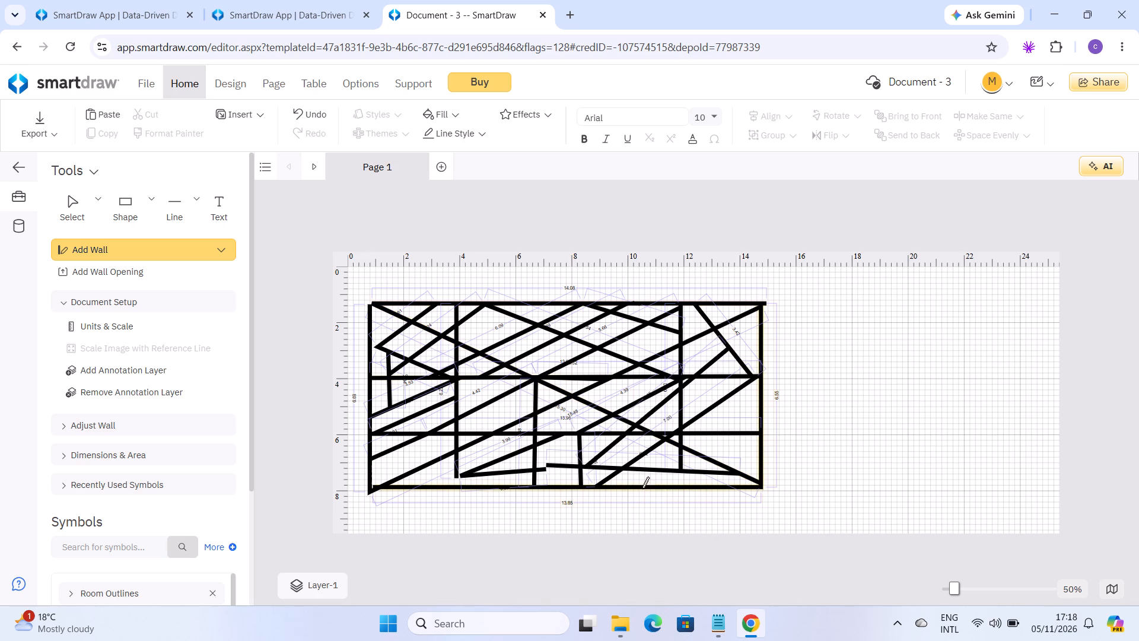
# Draw a diagonal wall about 5.0 long from the bottom wall, left of the right vertical wall, up to the right outer wall.
pyautogui.moveTo(642, 487); pyautogui.dragTo(749, 415)
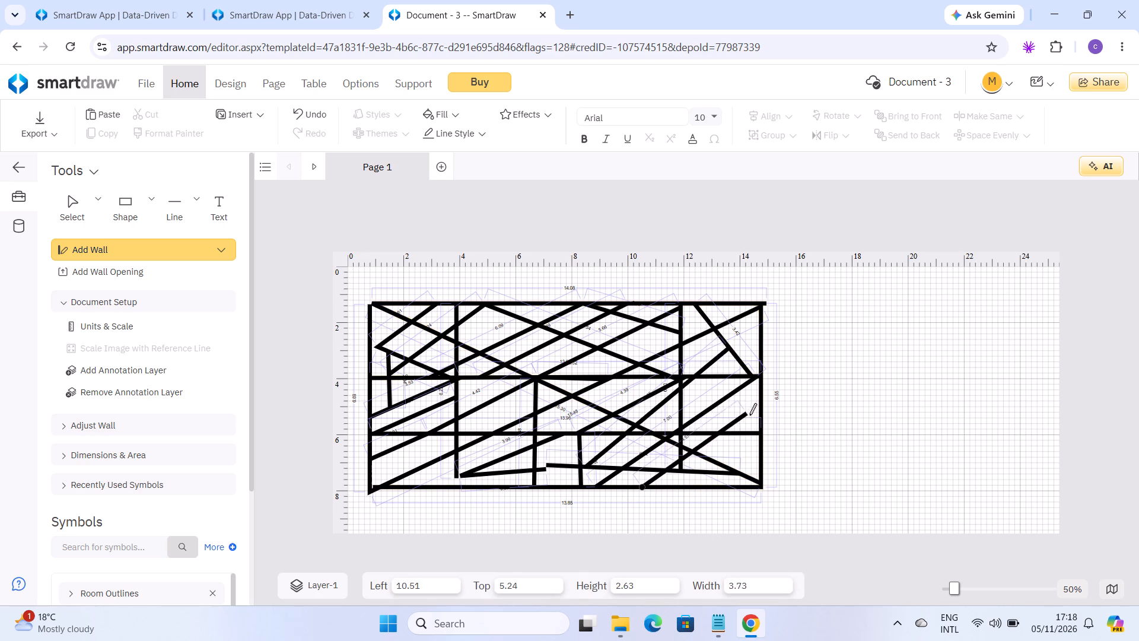
pyautogui.moveTo(749, 415); pyautogui.dragTo(758, 409)
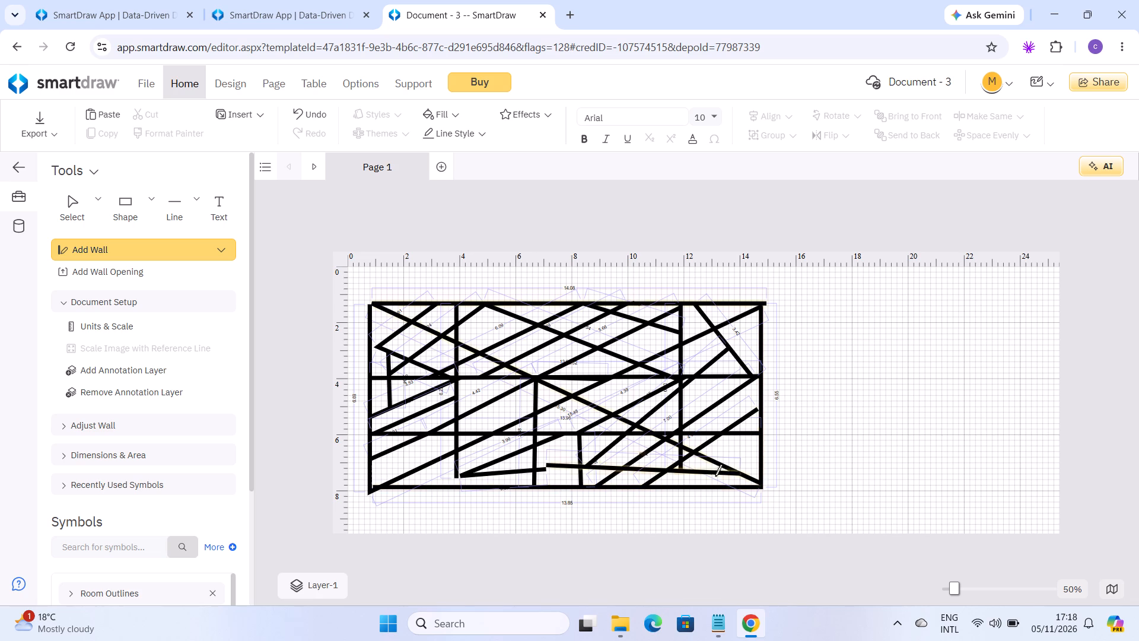
# Draw two diagonal walls, about 3.2 and 1.5 long, across the lower-right corner room from the bottom wall up to the right outer wall.
pyautogui.moveTo(683, 491); pyautogui.dragTo(756, 432)
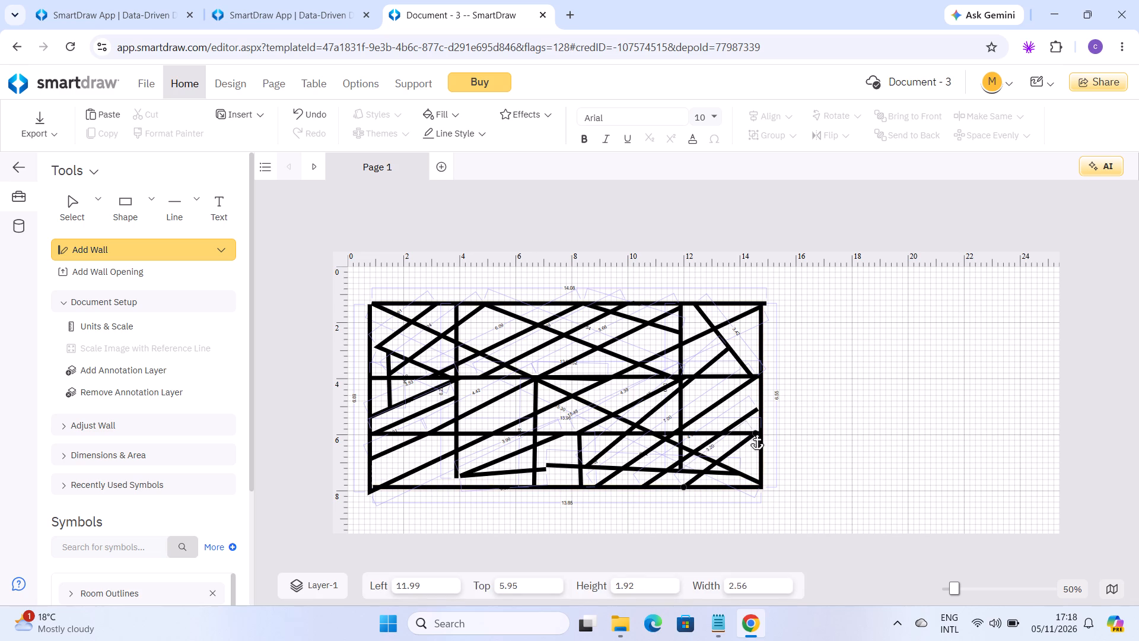
pyautogui.moveTo(756, 432); pyautogui.dragTo(759, 431)
pyautogui.moveTo(723, 487); pyautogui.dragTo(743, 460)
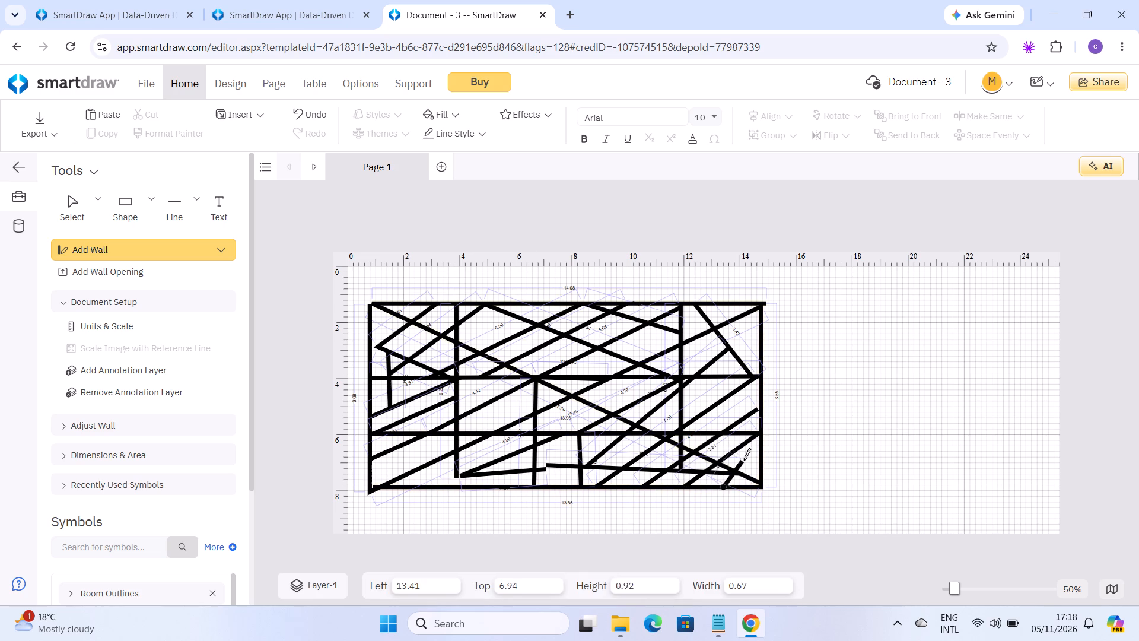
pyautogui.moveTo(743, 460); pyautogui.dragTo(758, 461)
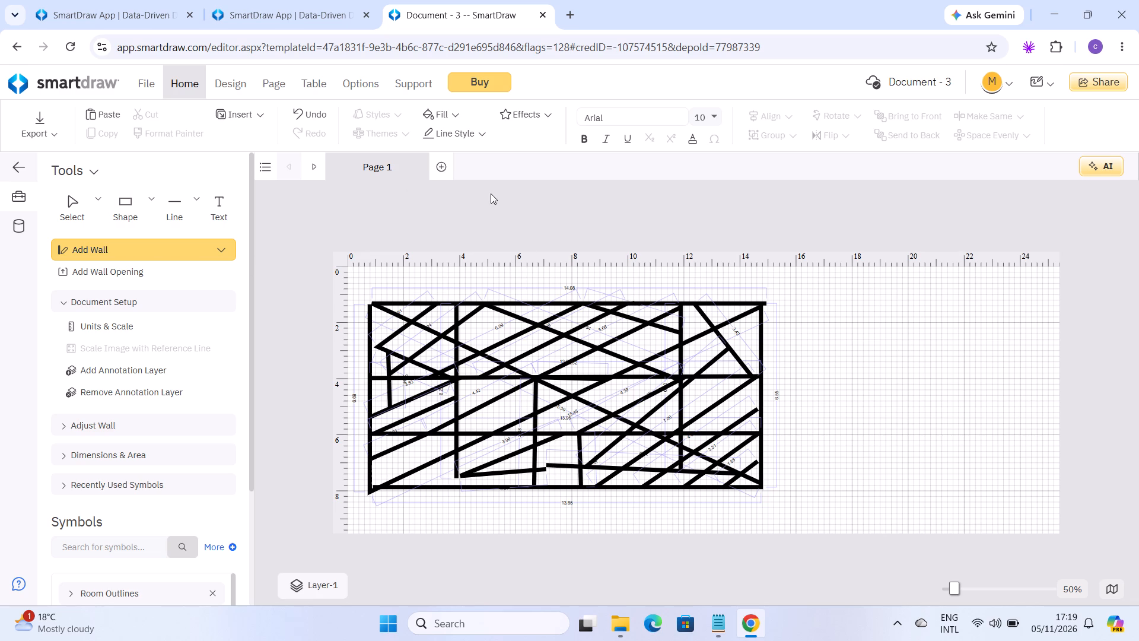
# Close Document - 3 and create a new document from the Residential Floor Plan template.
pyautogui.click(539, 16)
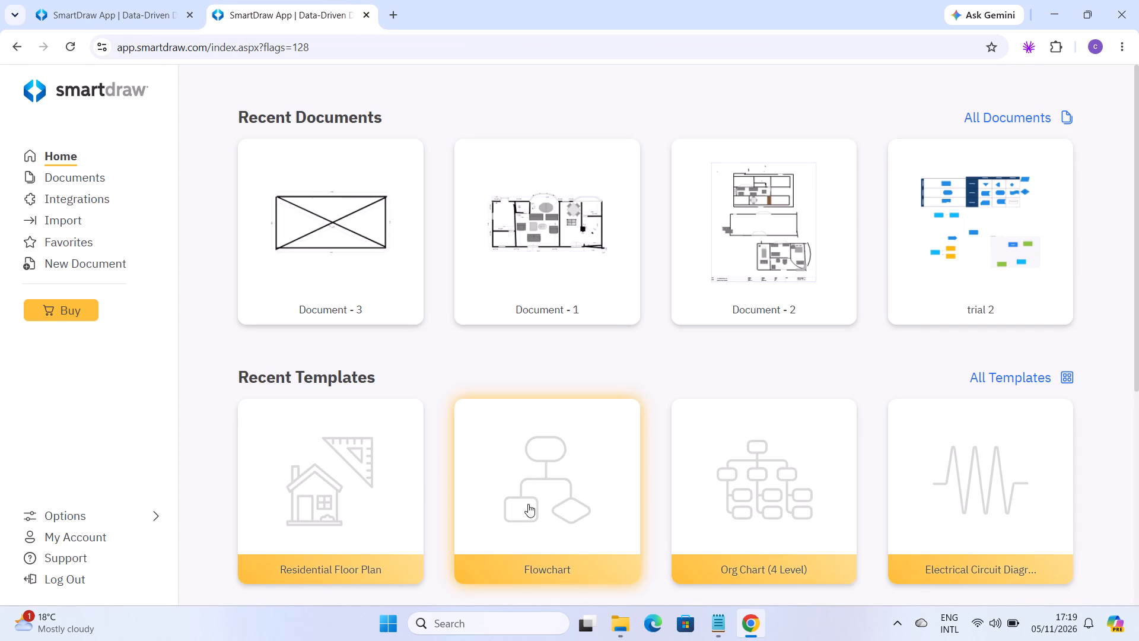
pyautogui.click(345, 491)
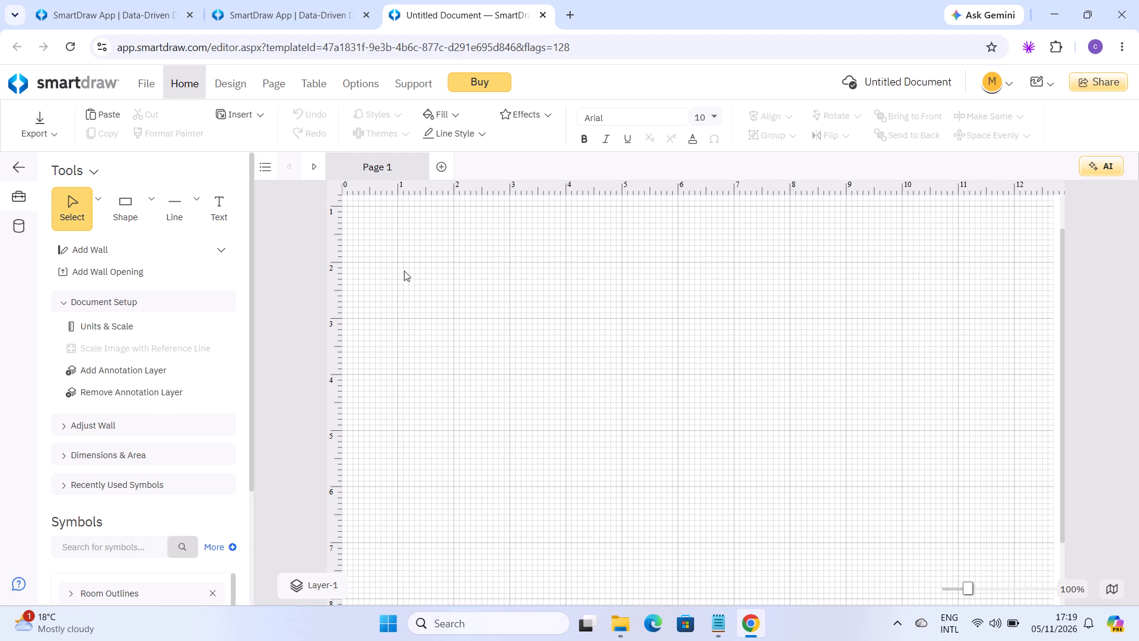
# Start the Add Wall tool in the blank floor plan document.
pyautogui.click(205, 248)
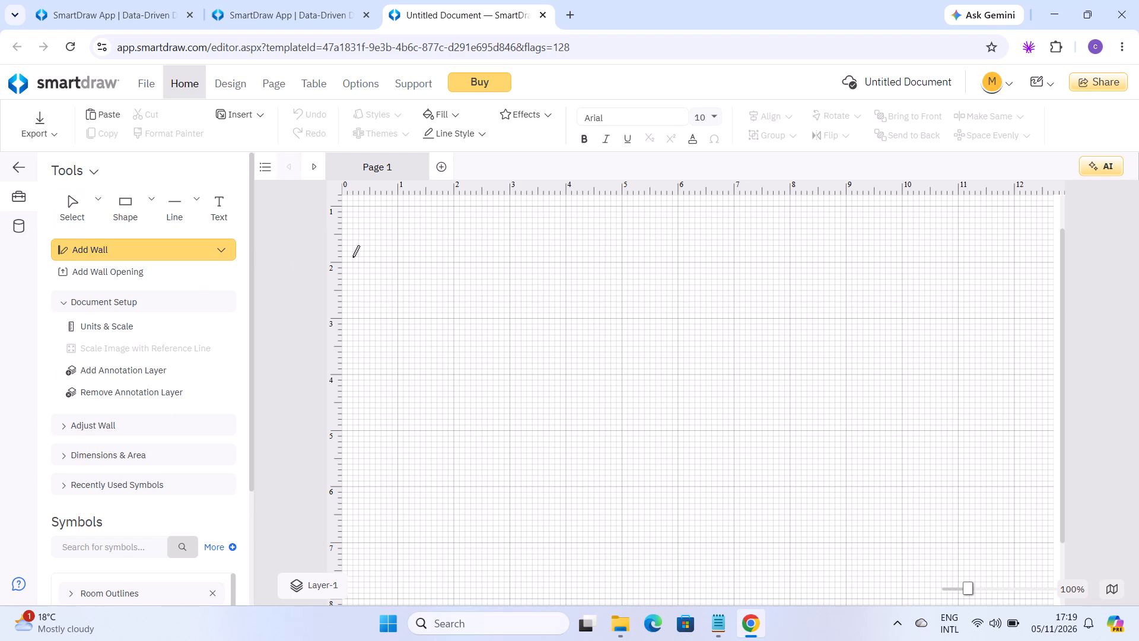
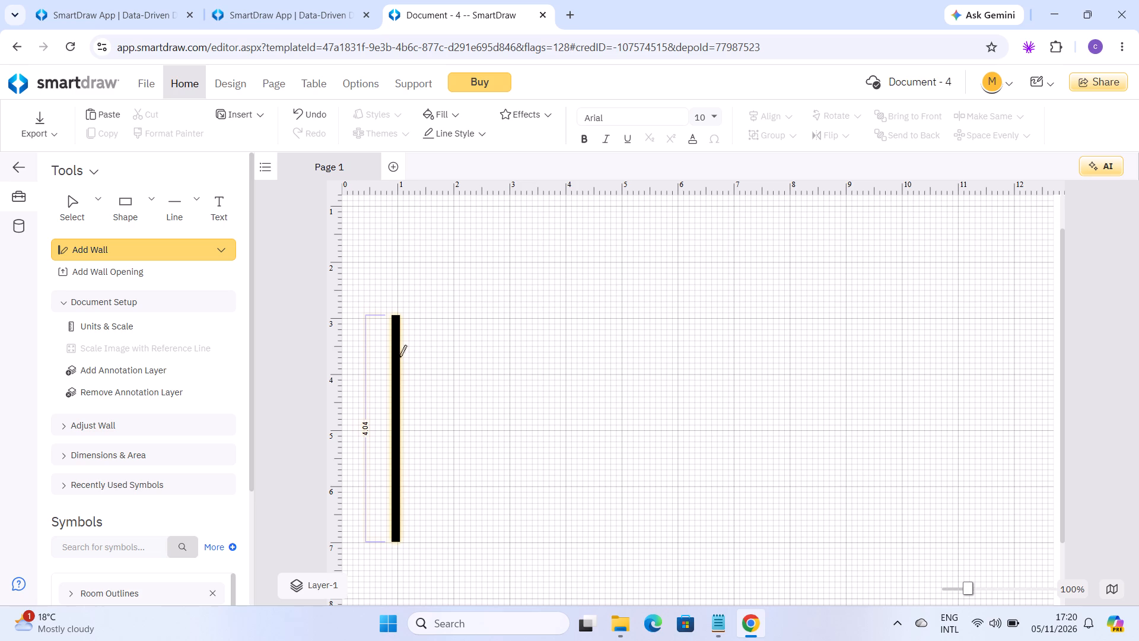
# Draw a horizontal wall about 13.86 long rightward from the upper end of the existing vertical wall.
pyautogui.click(396, 319)
pyautogui.moveTo(396, 319); pyautogui.dragTo(615, 318)
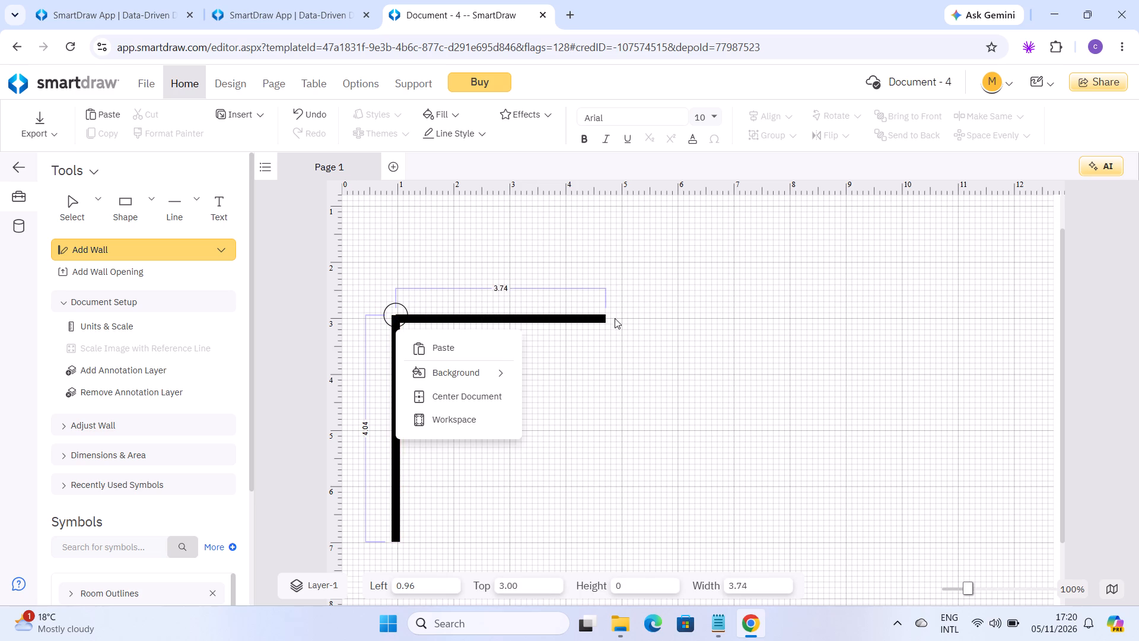
pyautogui.moveTo(615, 318); pyautogui.dragTo(902, 339)
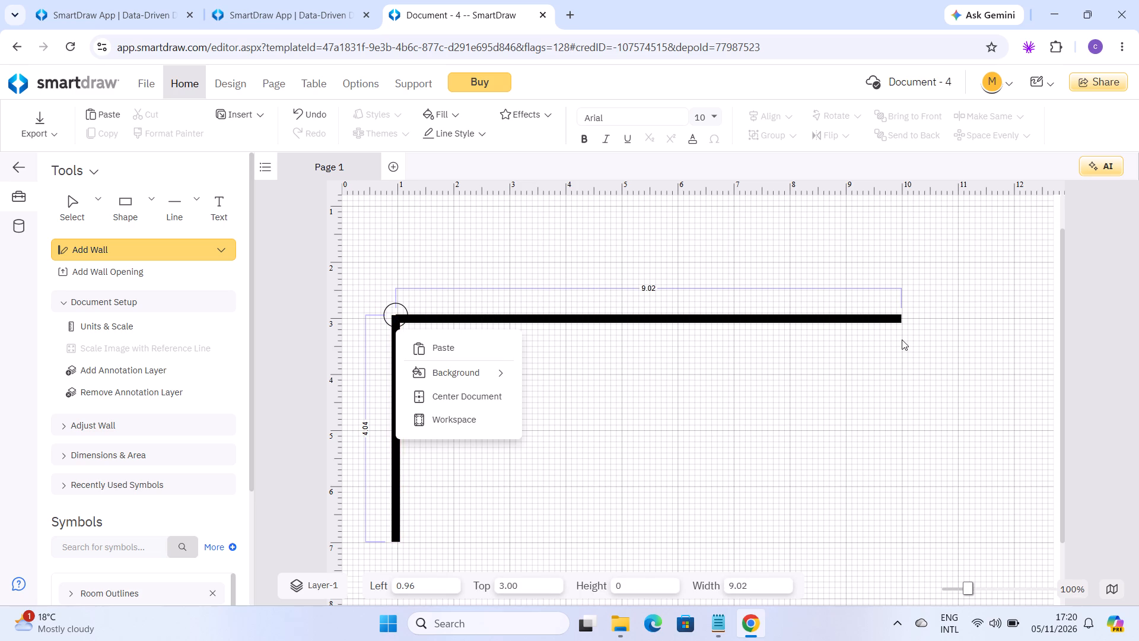
pyautogui.moveTo(902, 339); pyautogui.dragTo(1062, 347)
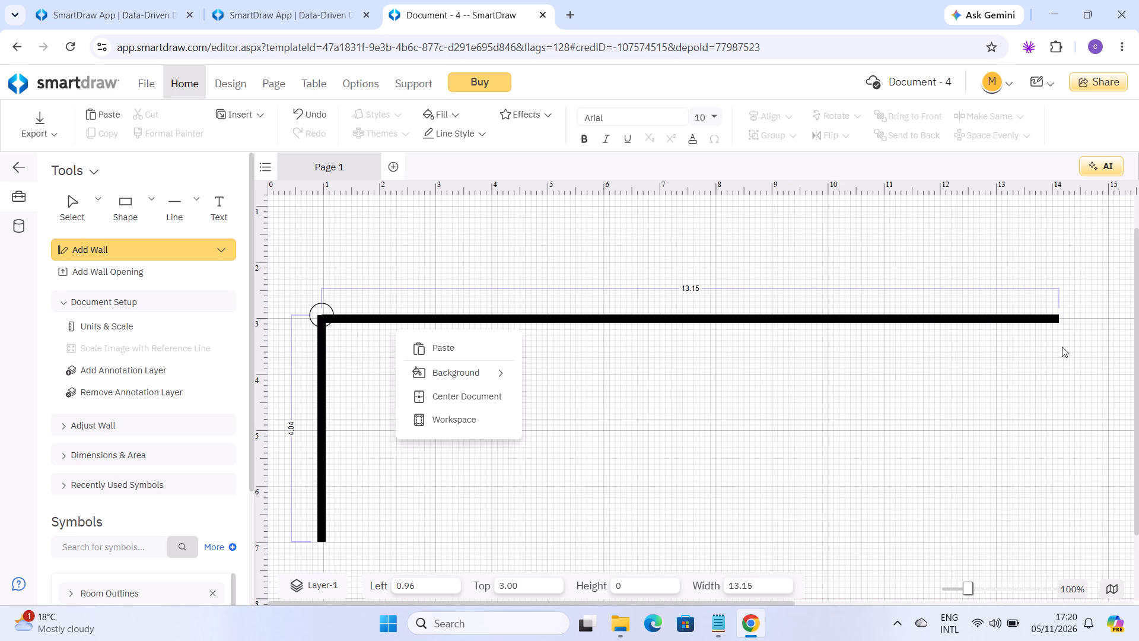
pyautogui.moveTo(1062, 347); pyautogui.dragTo(1099, 344)
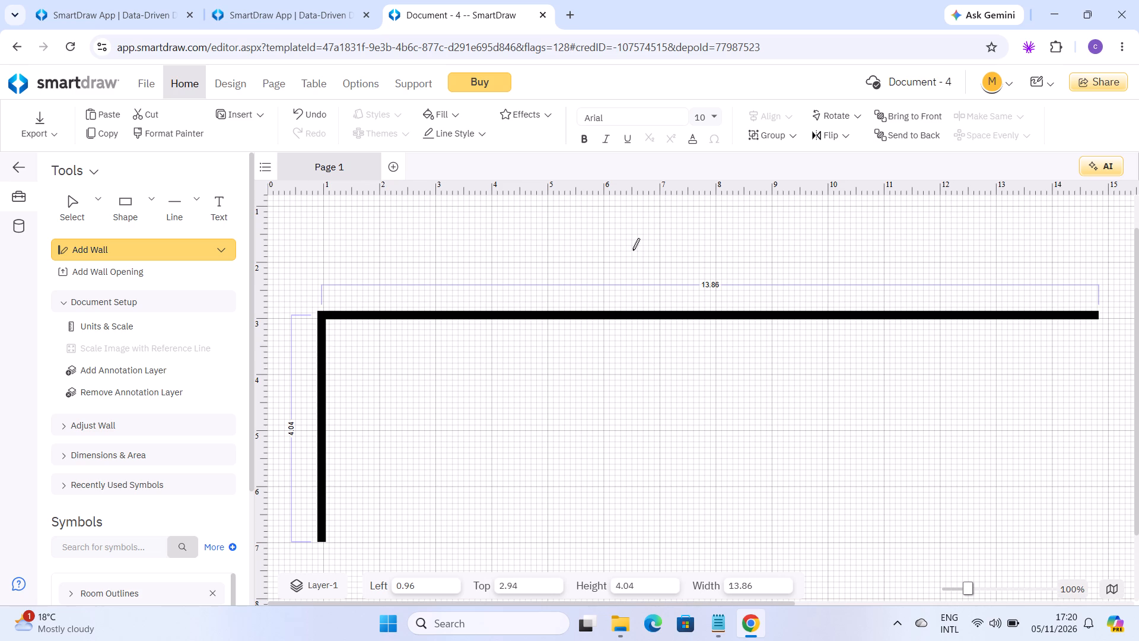
# Draw a vertical wall about 2.86 long upward from near the middle of the long horizontal wall.
pyautogui.click(662, 205)
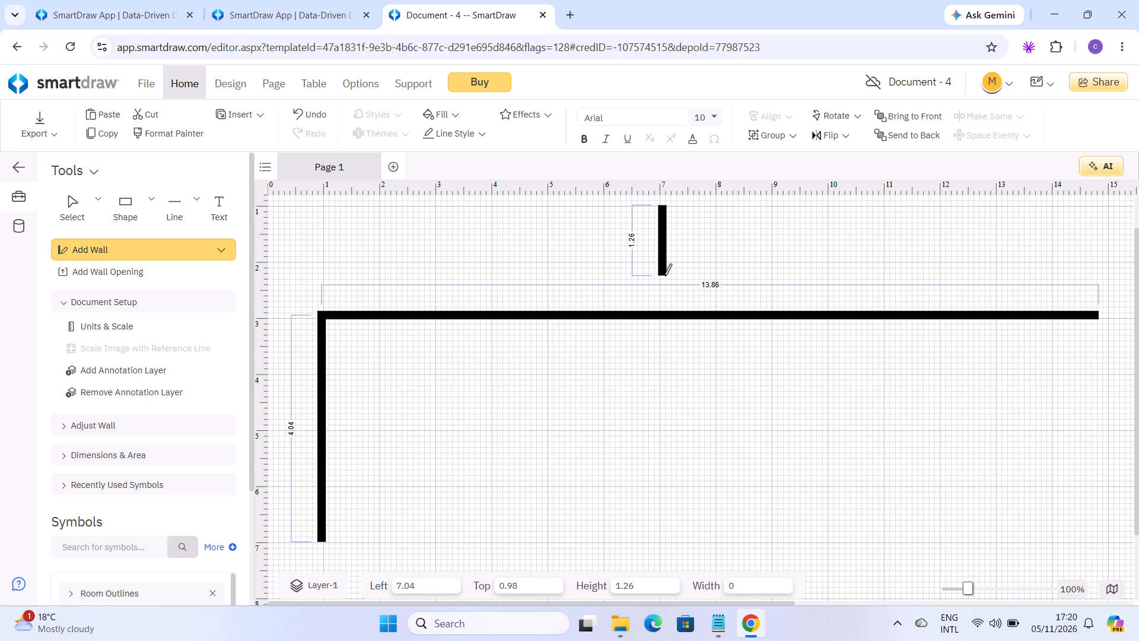
pyautogui.click(664, 206)
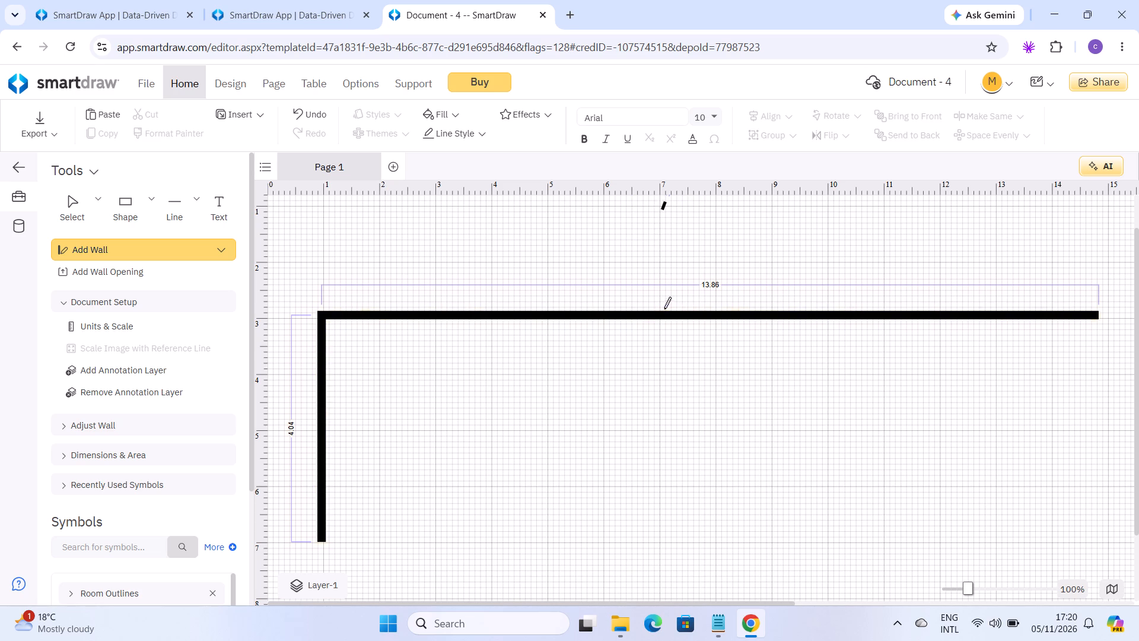
pyautogui.moveTo(663, 310); pyautogui.dragTo(673, 207)
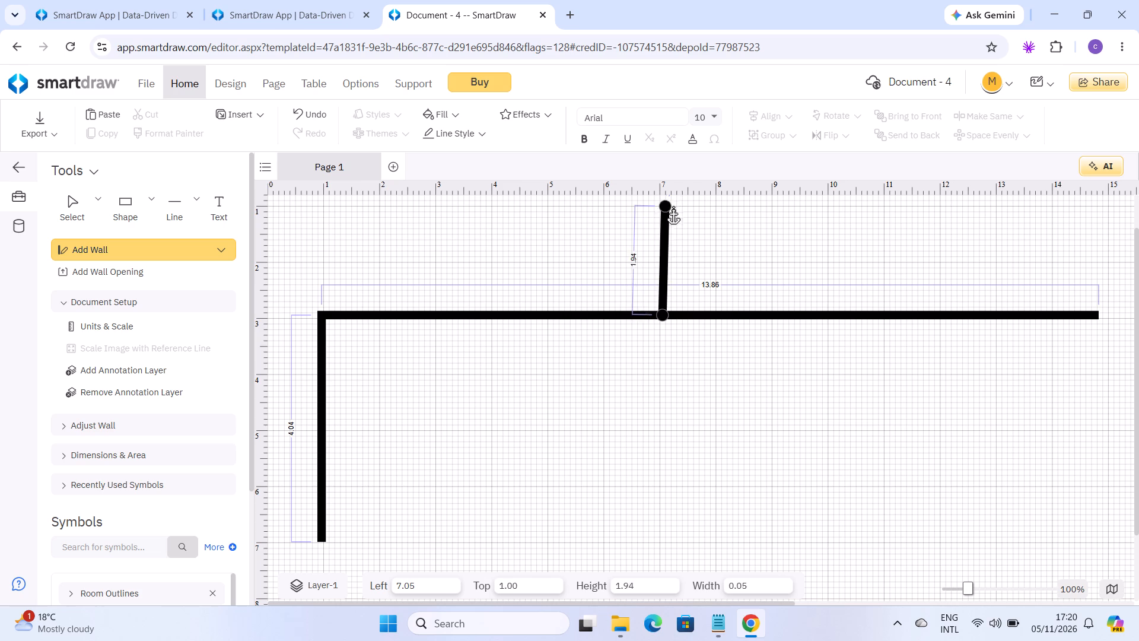
pyautogui.moveTo(673, 207); pyautogui.dragTo(655, 196)
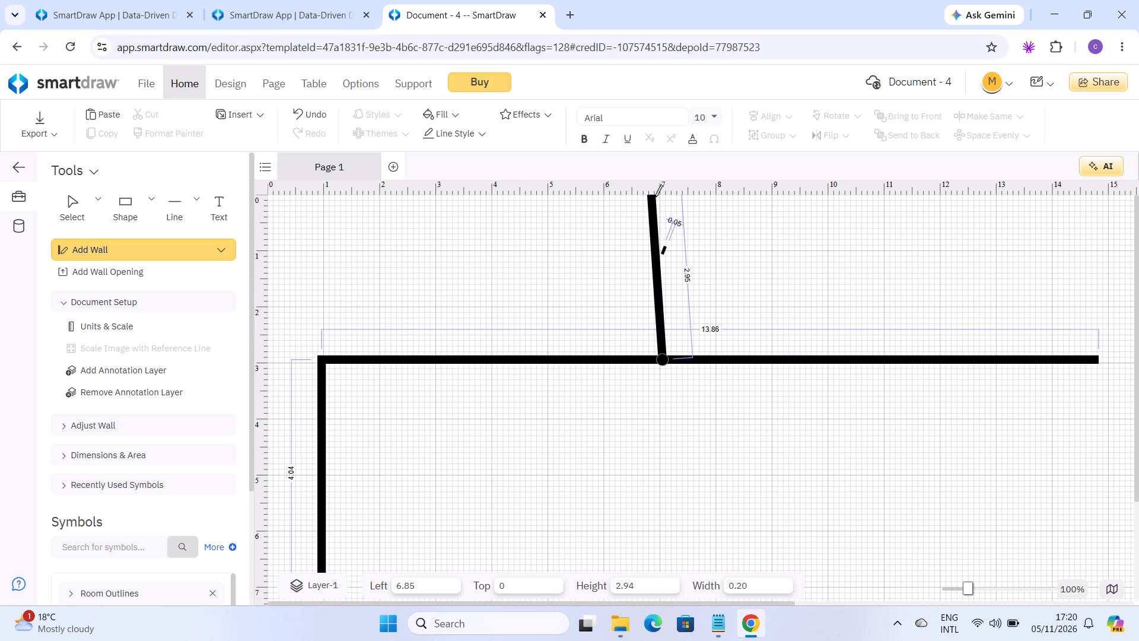
pyautogui.moveTo(655, 196); pyautogui.dragTo(661, 186)
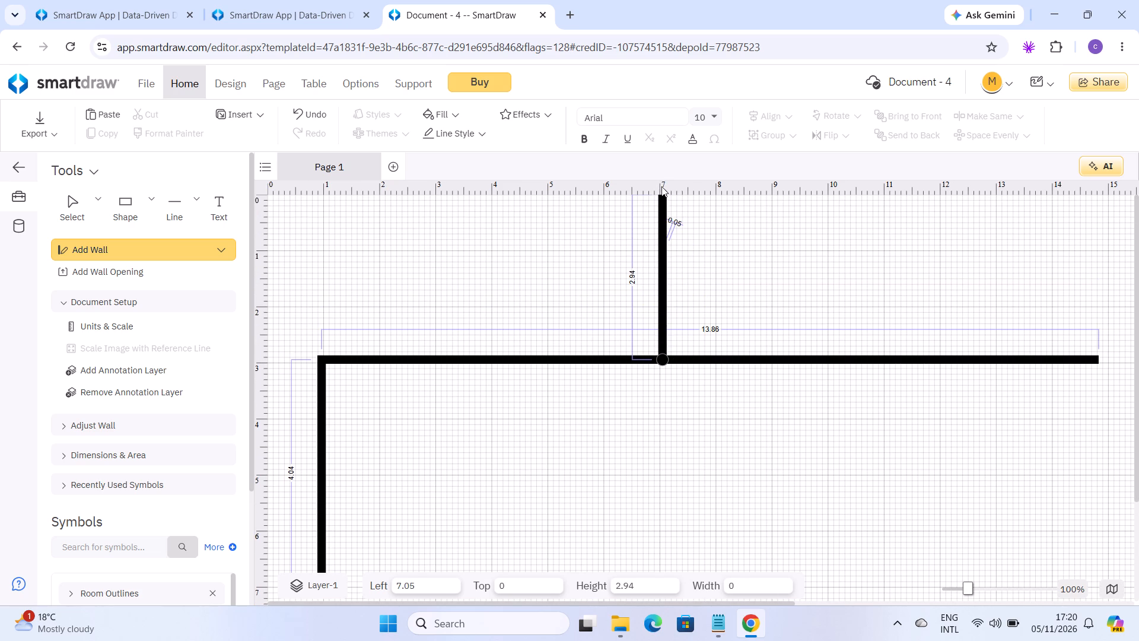
pyautogui.moveTo(661, 186); pyautogui.dragTo(662, 199)
# Draw a horizontal wall about 7.5 long rightward from the upper end of the 2.86 vertical wall.
pyautogui.moveTo(662, 199); pyautogui.dragTo(747, 204)
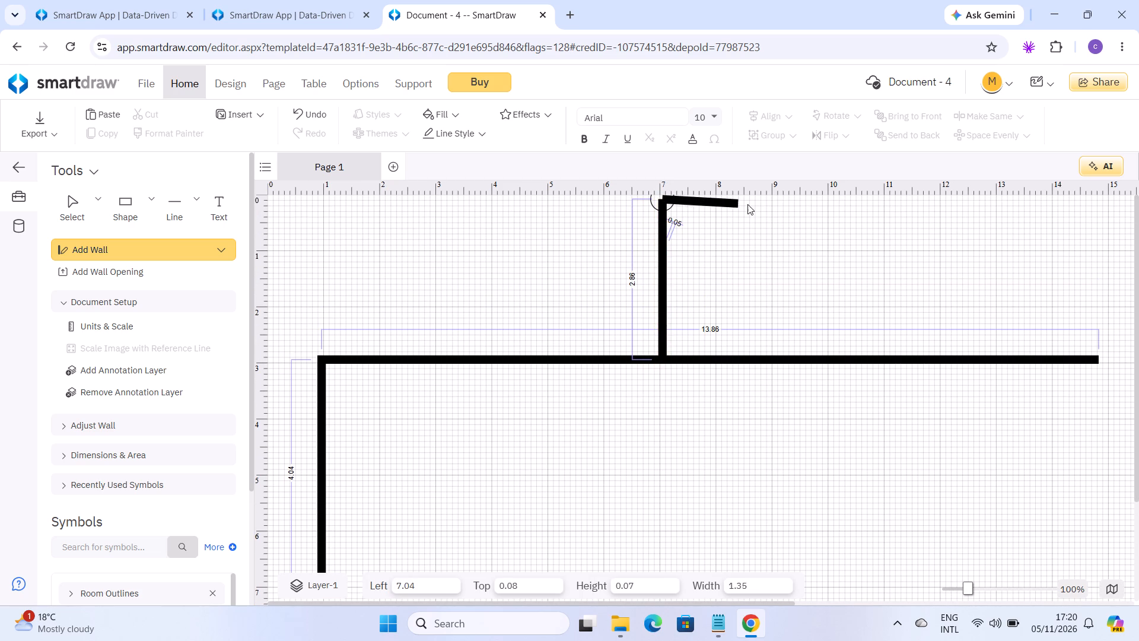
pyautogui.moveTo(747, 204); pyautogui.dragTo(1065, 189)
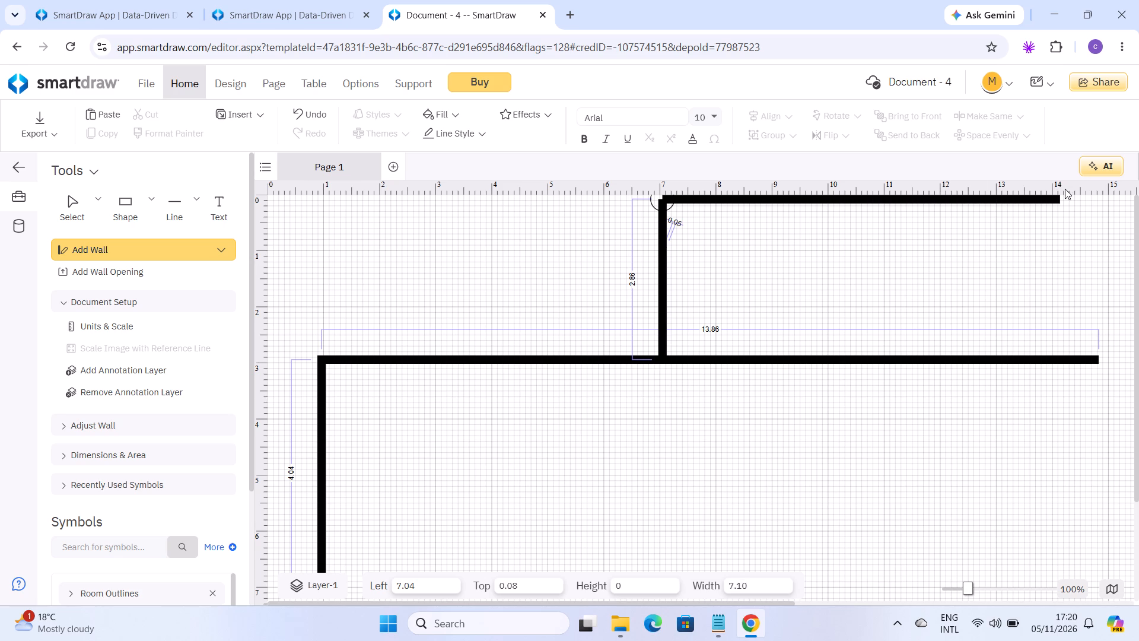
pyautogui.moveTo(1065, 189); pyautogui.dragTo(1085, 195)
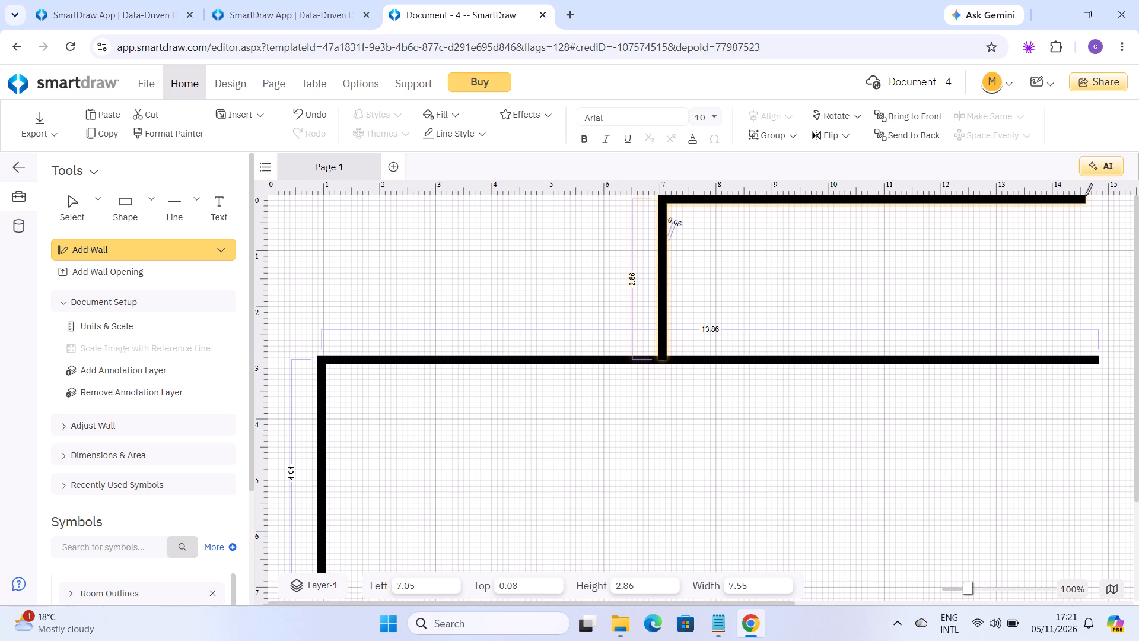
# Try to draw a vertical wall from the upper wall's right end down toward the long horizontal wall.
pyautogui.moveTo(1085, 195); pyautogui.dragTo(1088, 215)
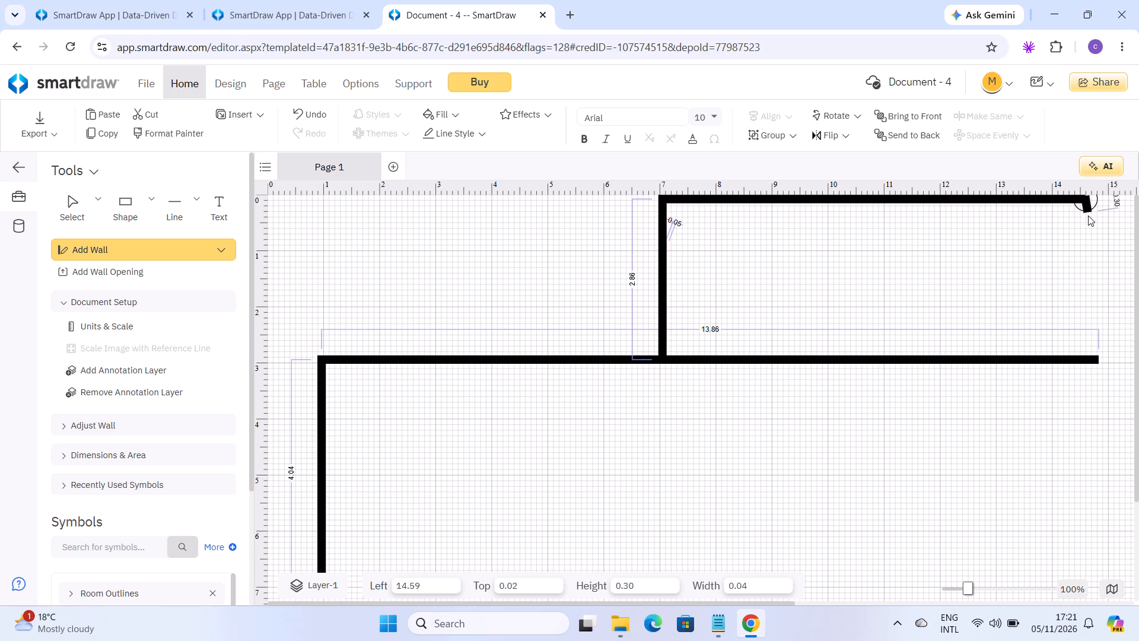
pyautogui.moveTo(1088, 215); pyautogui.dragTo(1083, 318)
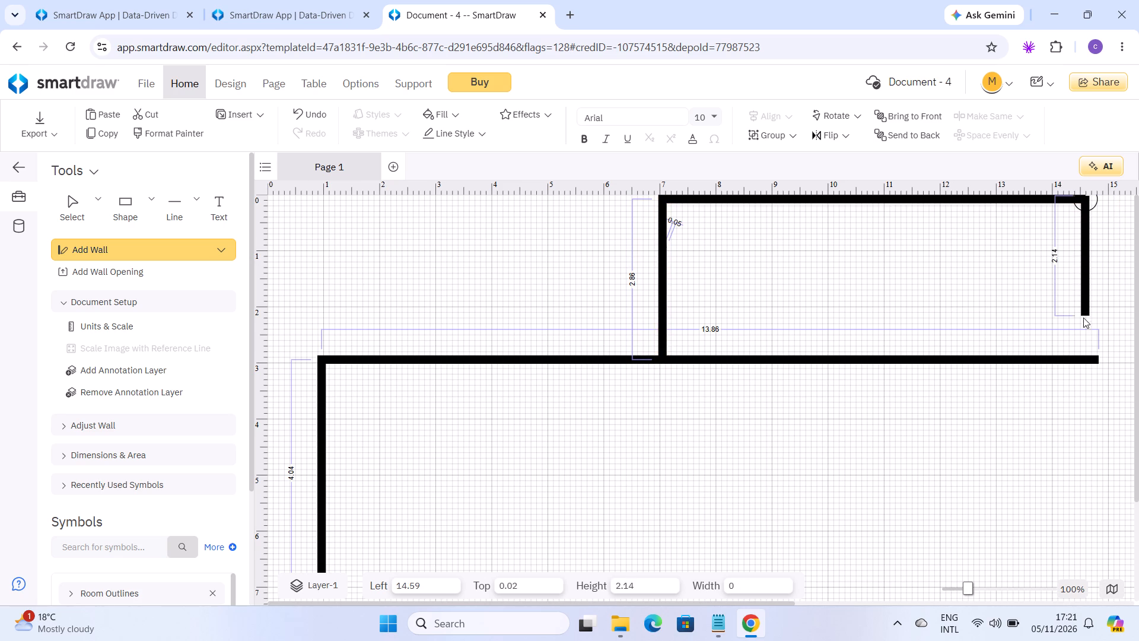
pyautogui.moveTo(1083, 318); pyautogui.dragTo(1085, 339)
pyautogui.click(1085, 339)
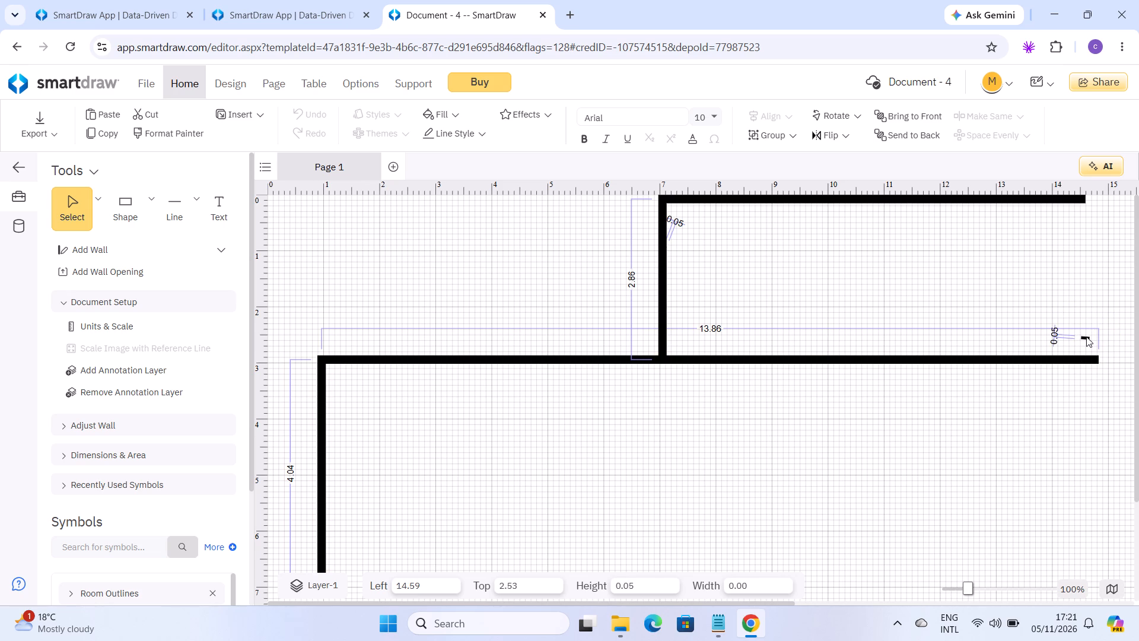
# Draw overlapping diagonal walls about 1.26 and 0.69 long near the upper room's right side, and a wall about 2.04 long up to its top corner.
pyautogui.moveTo(1085, 334); pyautogui.dragTo(1057, 274)
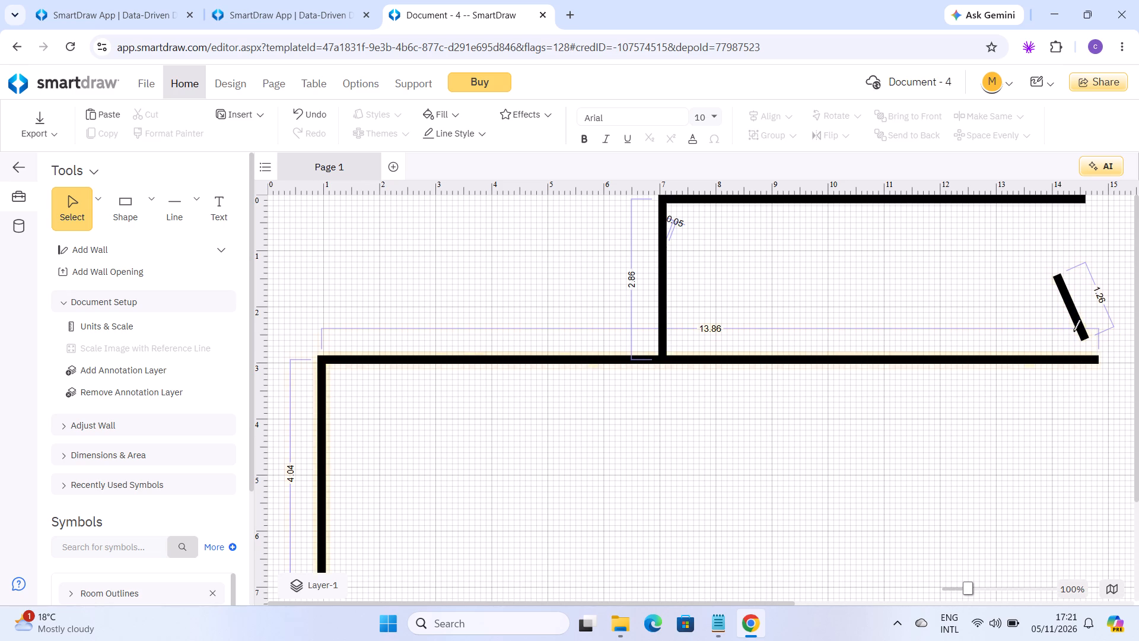
pyautogui.moveTo(1064, 280); pyautogui.dragTo(1063, 278)
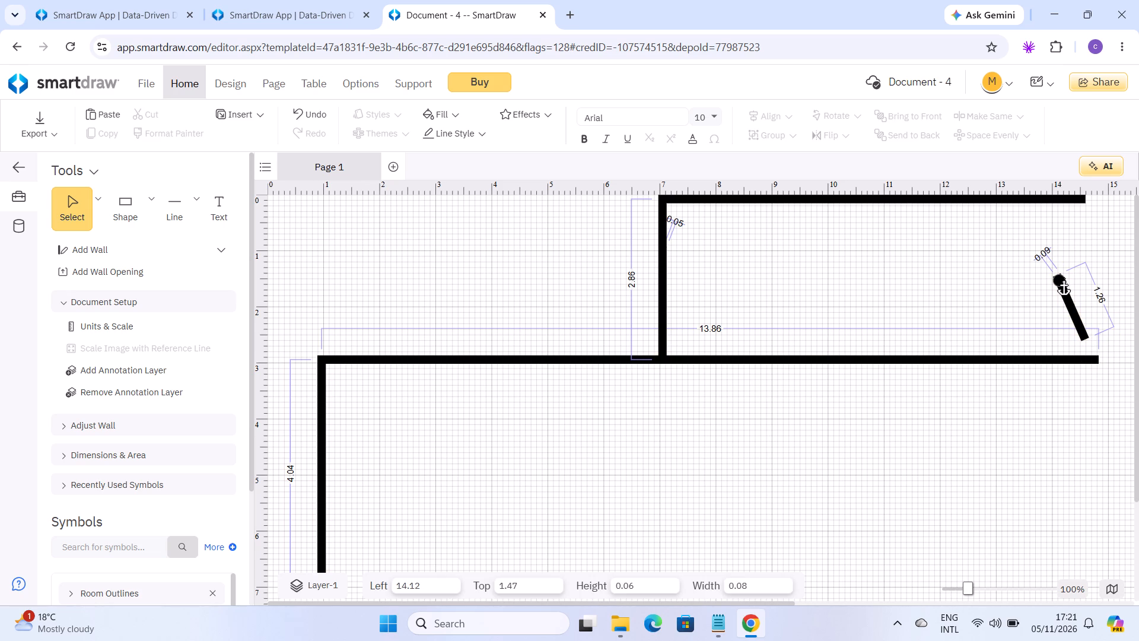
pyautogui.moveTo(1063, 278); pyautogui.dragTo(1080, 312)
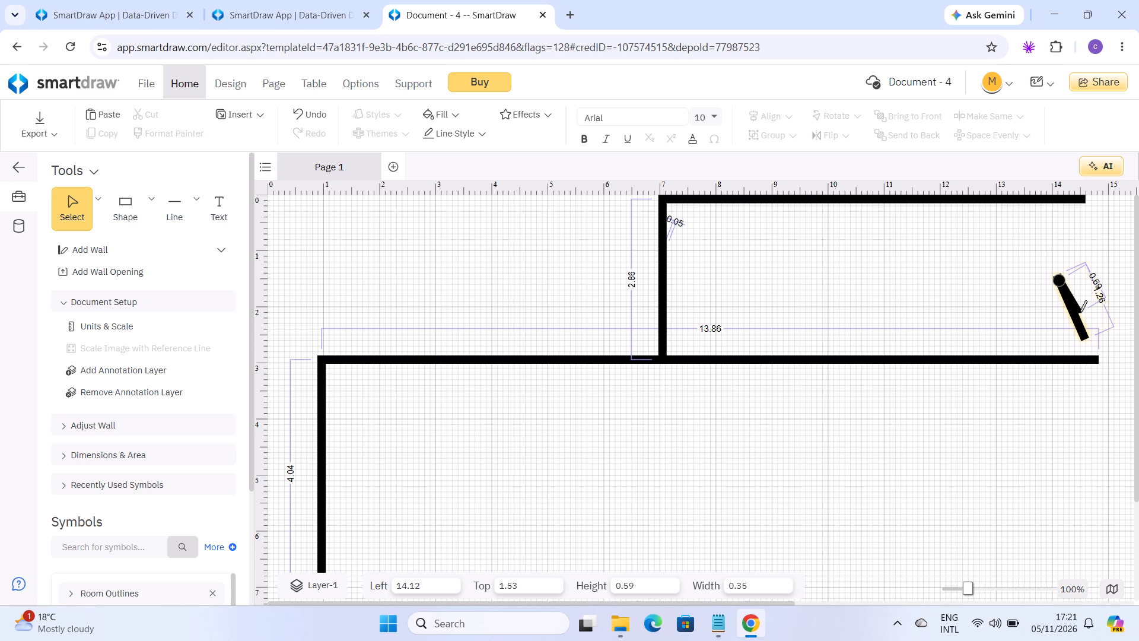
pyautogui.click(1080, 312)
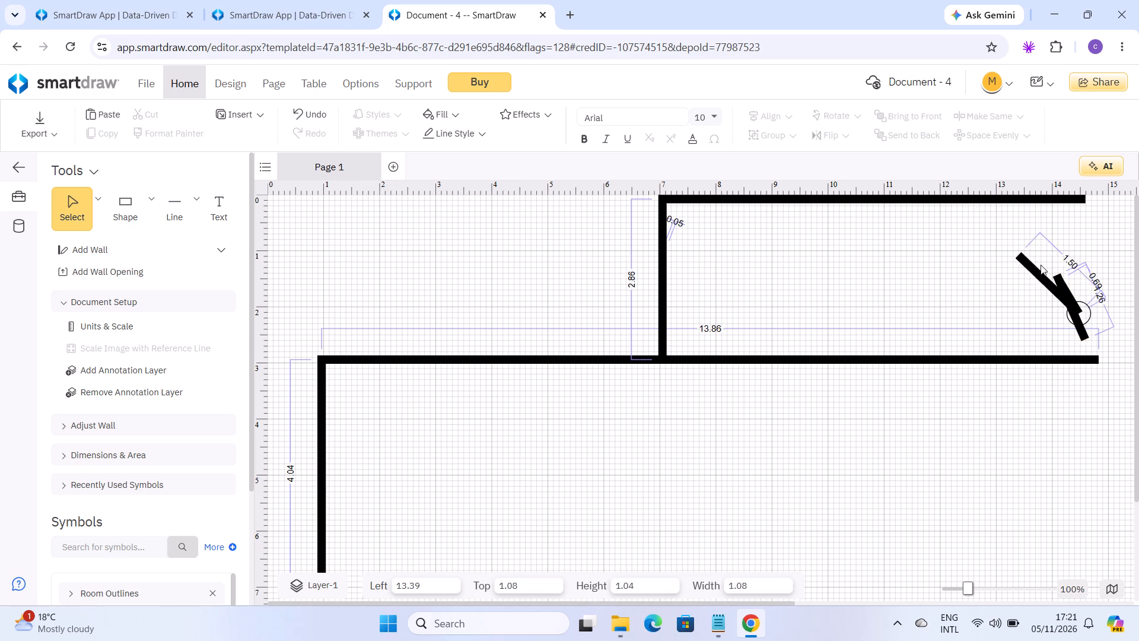
pyautogui.moveTo(1056, 269); pyautogui.dragTo(1083, 208)
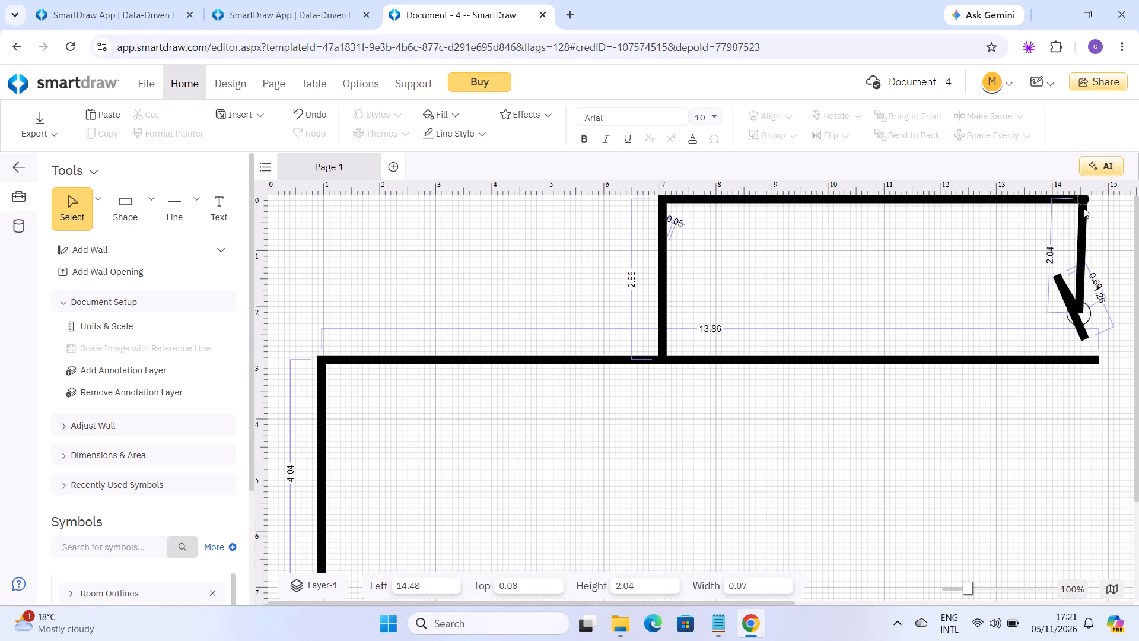
pyautogui.moveTo(1083, 208); pyautogui.dragTo(1083, 207)
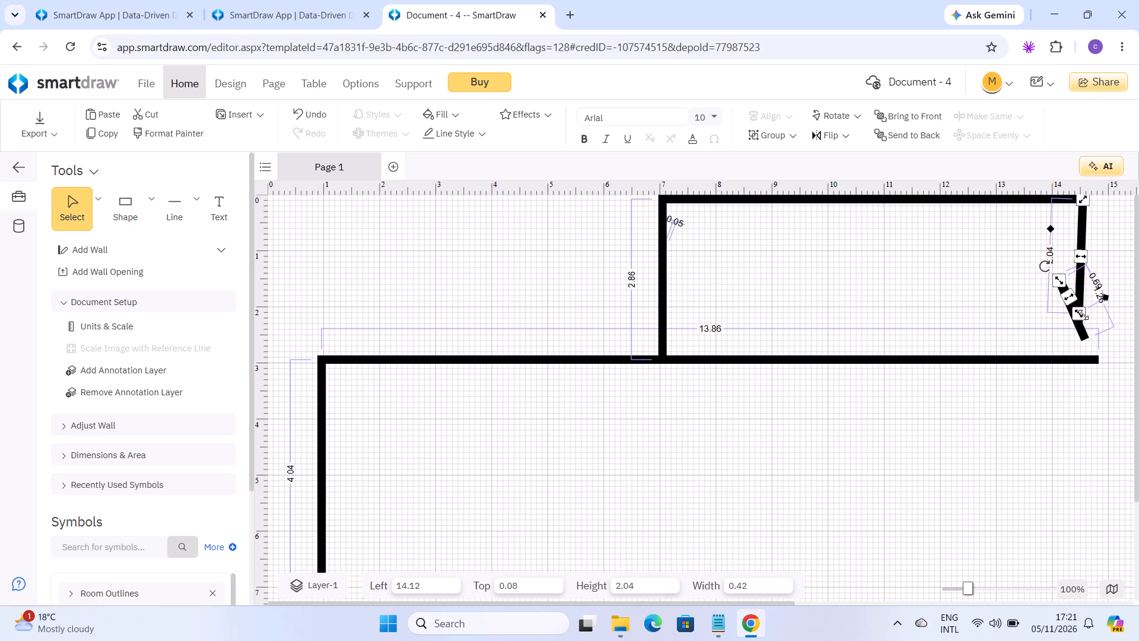
# Stretch the right wall's lower end down to the long horizontal wall so it stands vertical and about 2.96 long.
pyautogui.moveTo(1071, 303); pyautogui.dragTo(1089, 347)
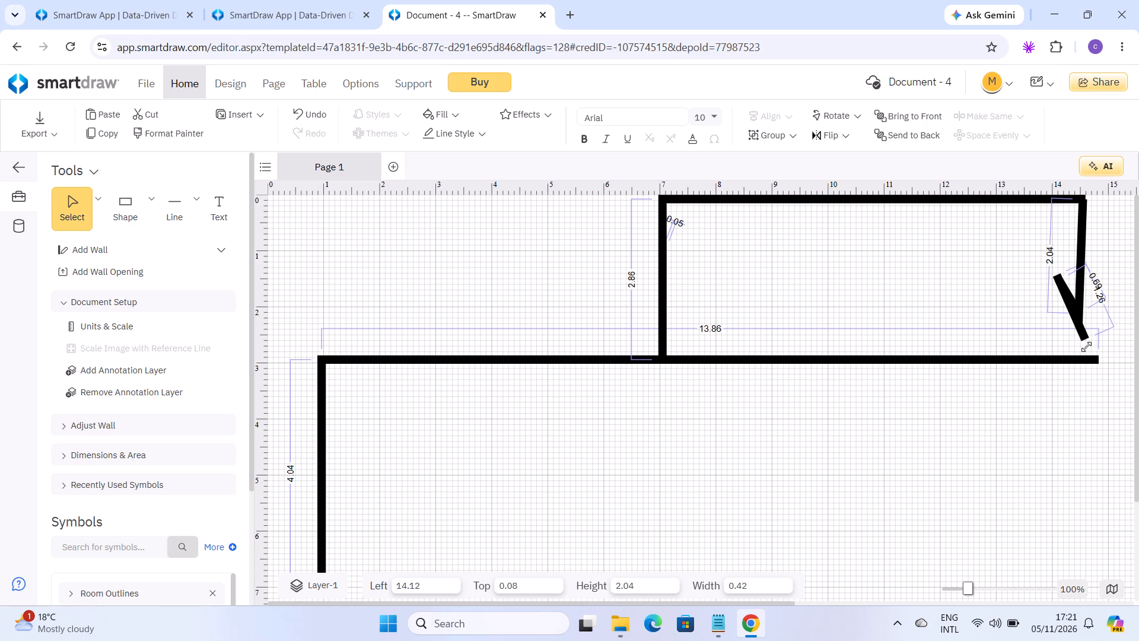
pyautogui.click(1086, 347)
pyautogui.moveTo(1086, 347); pyautogui.dragTo(1075, 313)
pyautogui.click(1075, 313)
pyautogui.moveTo(1075, 313); pyautogui.dragTo(971, 339)
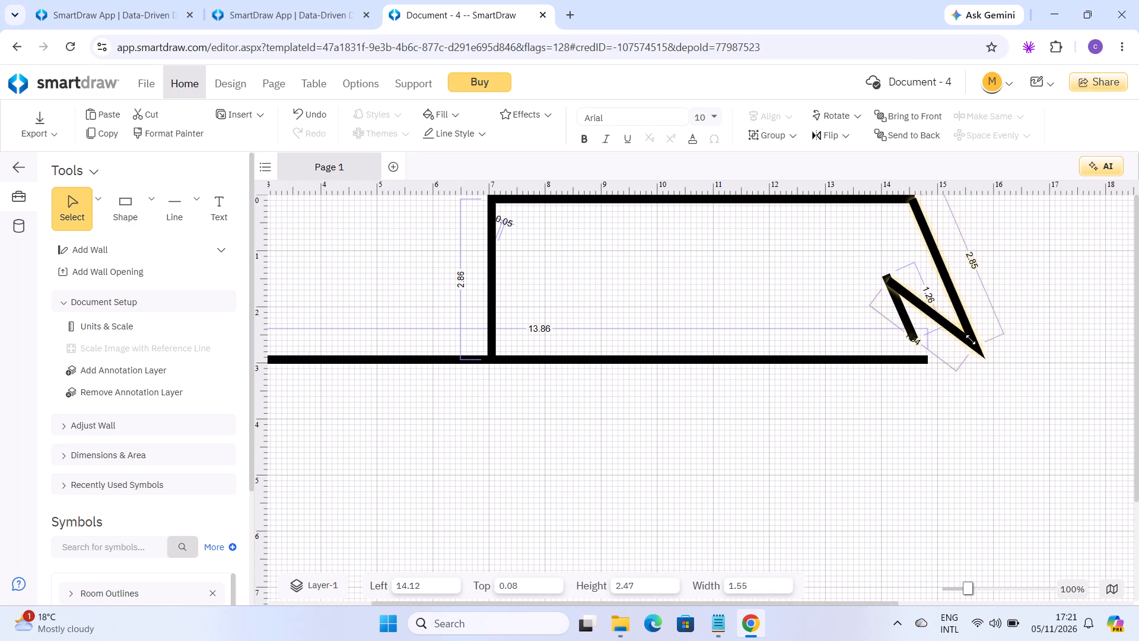
pyautogui.moveTo(971, 339); pyautogui.dragTo(922, 361)
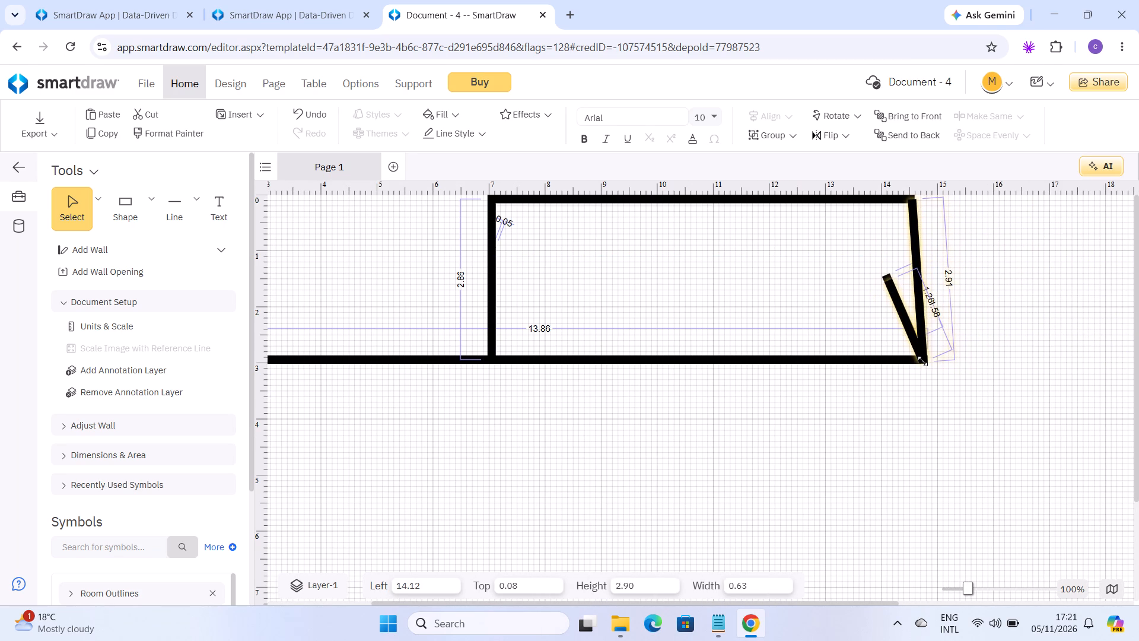
pyautogui.moveTo(922, 361); pyautogui.dragTo(906, 362)
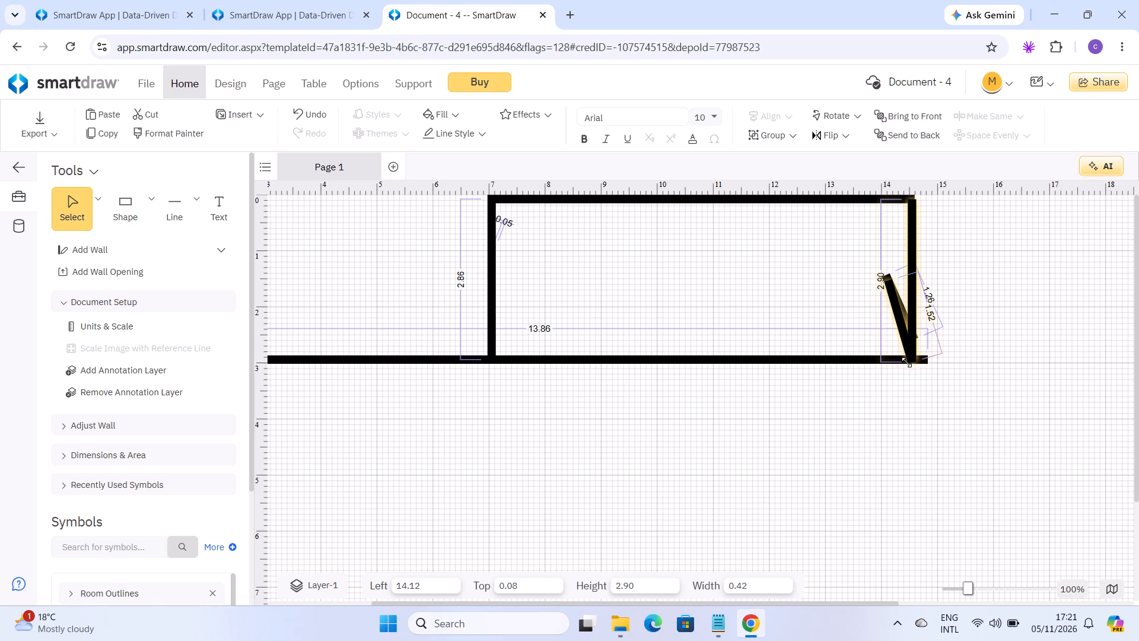
pyautogui.moveTo(906, 362); pyautogui.dragTo(920, 368)
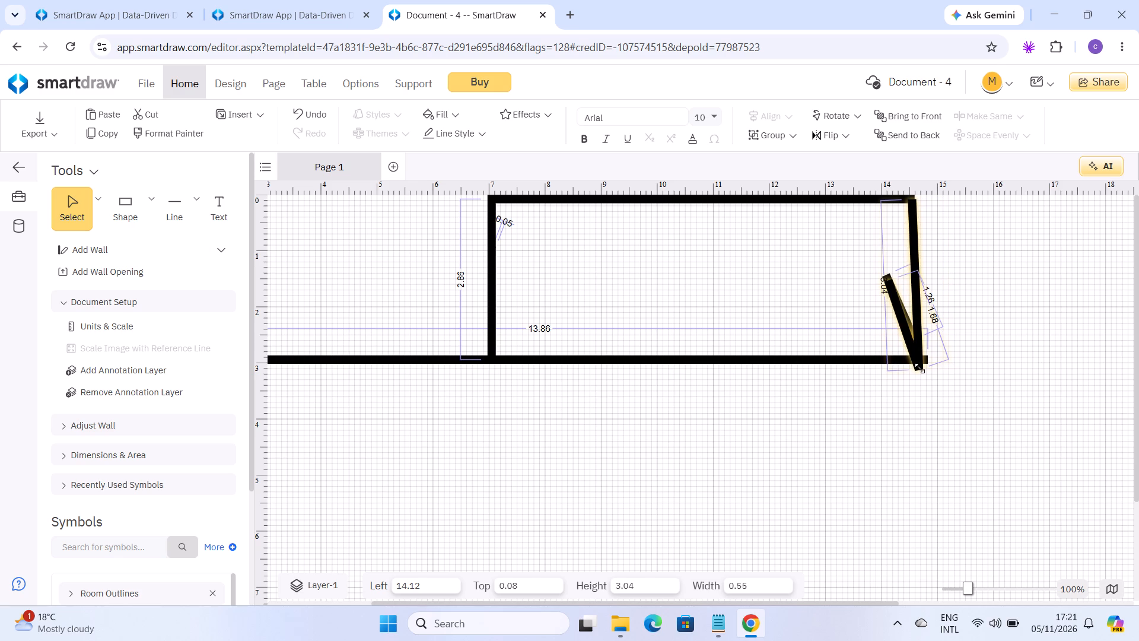
pyautogui.moveTo(920, 368); pyautogui.dragTo(917, 364)
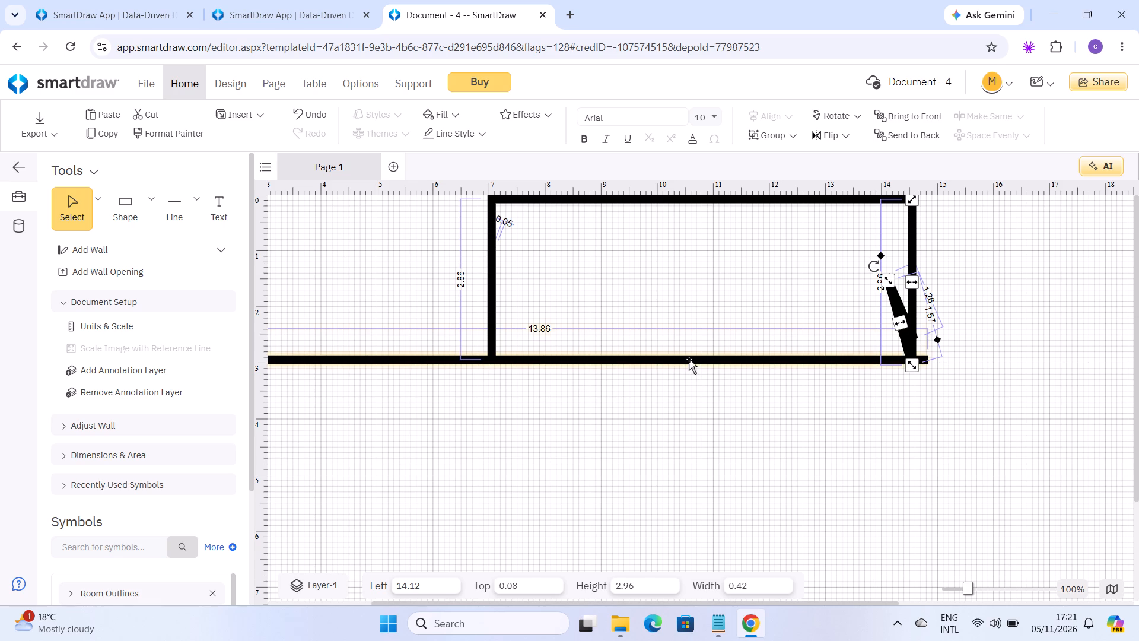
# Reposition the long horizontal wall with its attached left wall to Left 0.98, Top 2.91, meeting the upper room's side walls.
pyautogui.moveTo(682, 357); pyautogui.dragTo(682, 373)
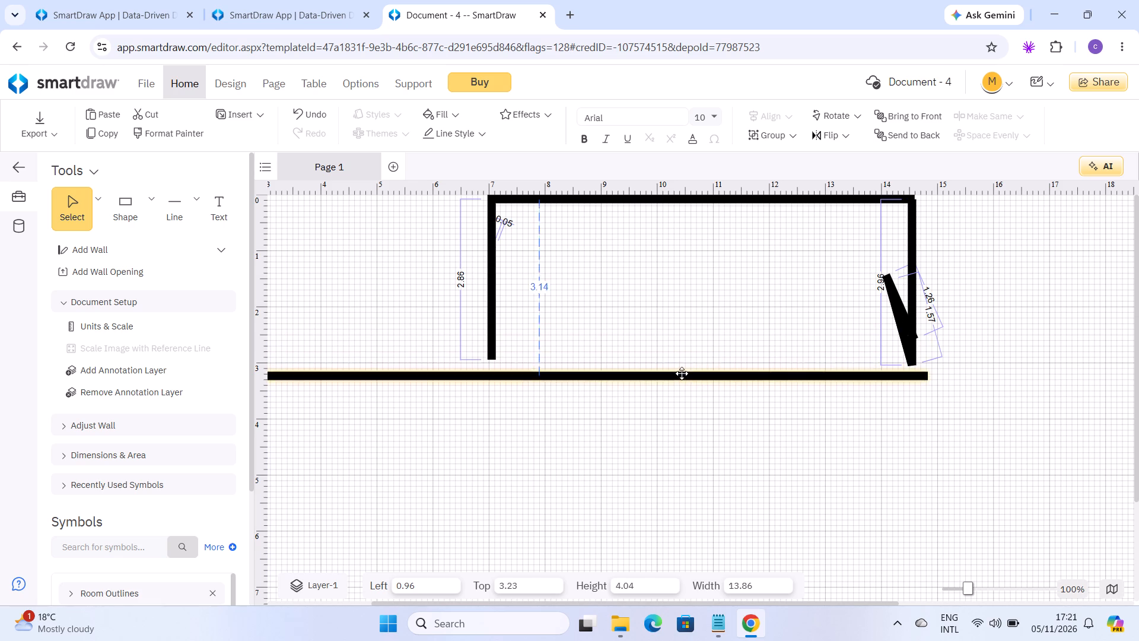
pyautogui.moveTo(682, 373); pyautogui.dragTo(685, 363)
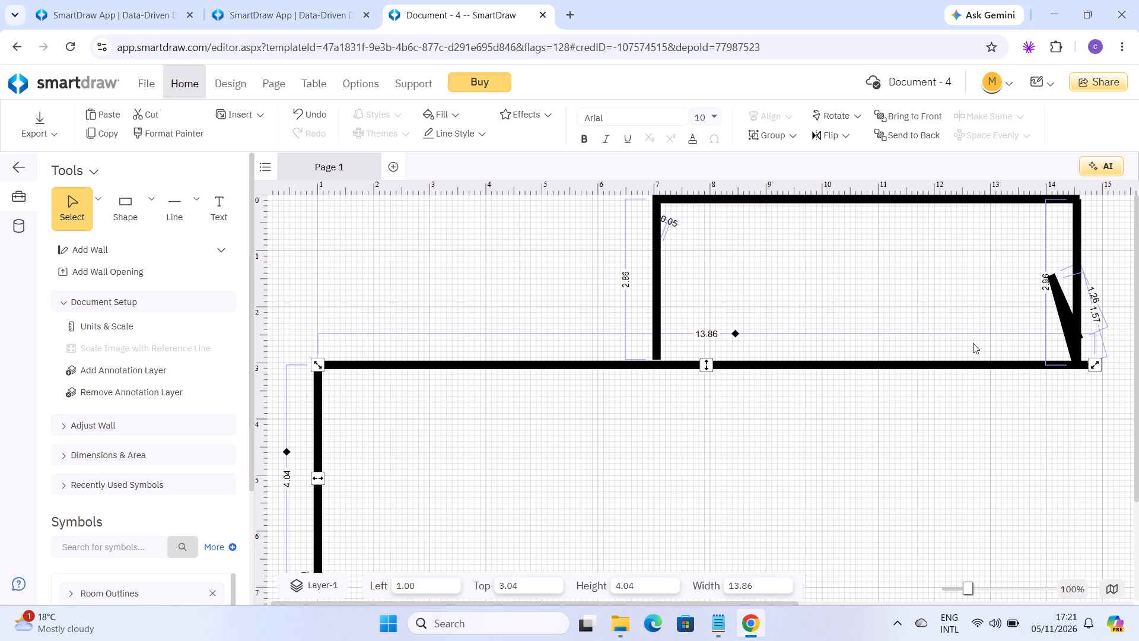
pyautogui.click(1063, 304)
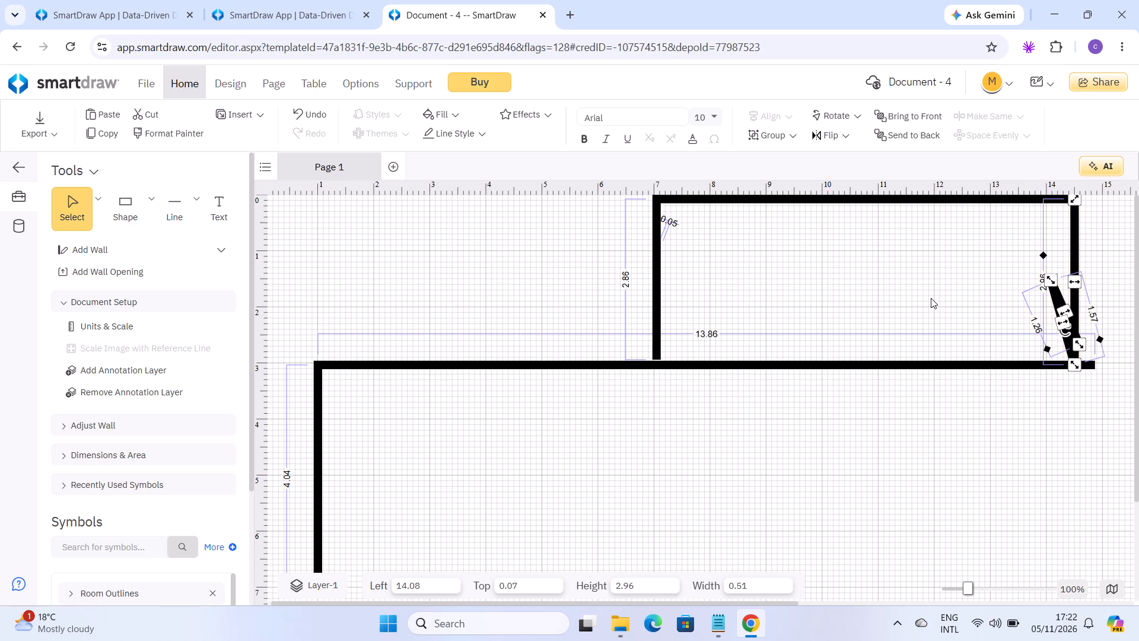
pyautogui.click(1055, 291)
pyautogui.click(804, 371)
pyautogui.moveTo(804, 371); pyautogui.dragTo(804, 399)
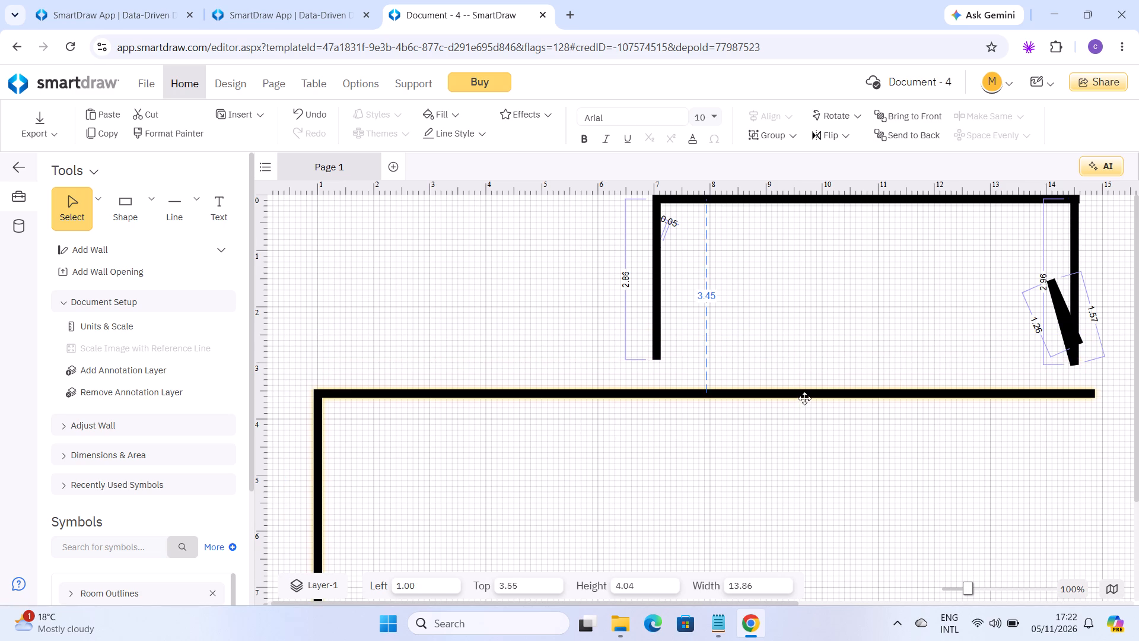
pyautogui.moveTo(805, 385); pyautogui.dragTo(813, 340)
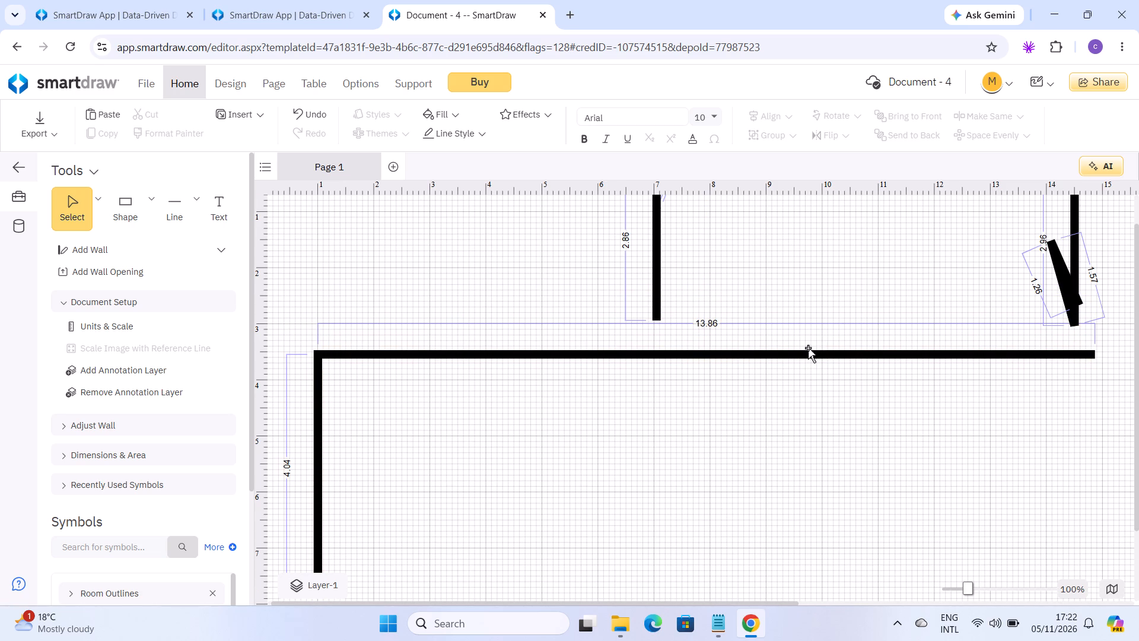
pyautogui.moveTo(808, 348); pyautogui.dragTo(807, 313)
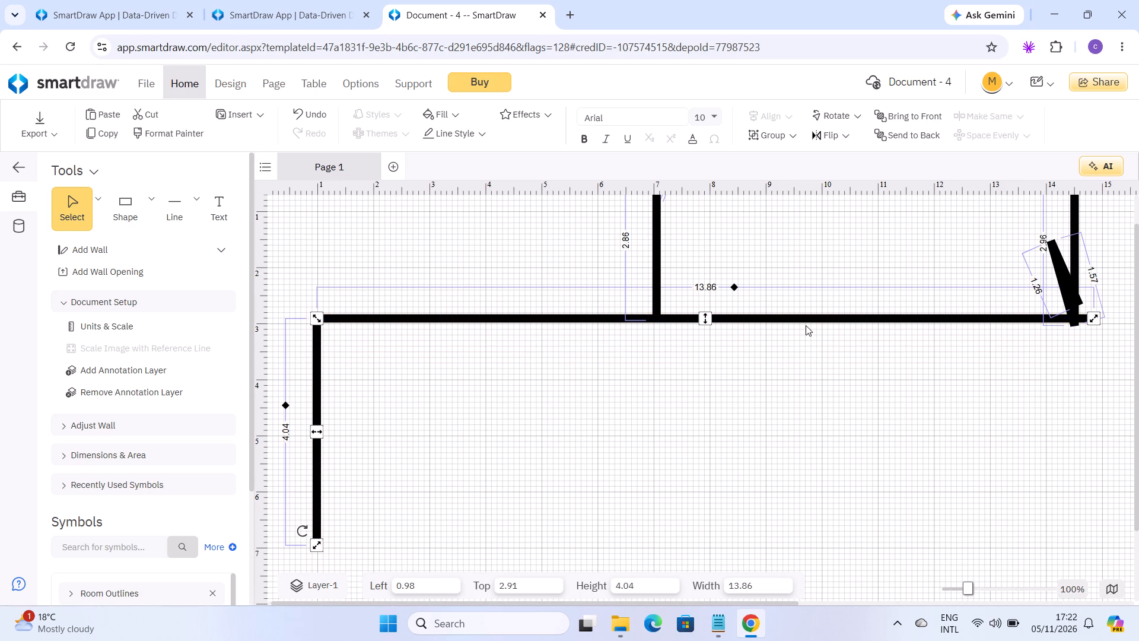
# Draw a horizontal wall about 14.02 long from the lower end of the 4.04 wall, parallel to the 13.86 wall.
pyautogui.click(113, 248)
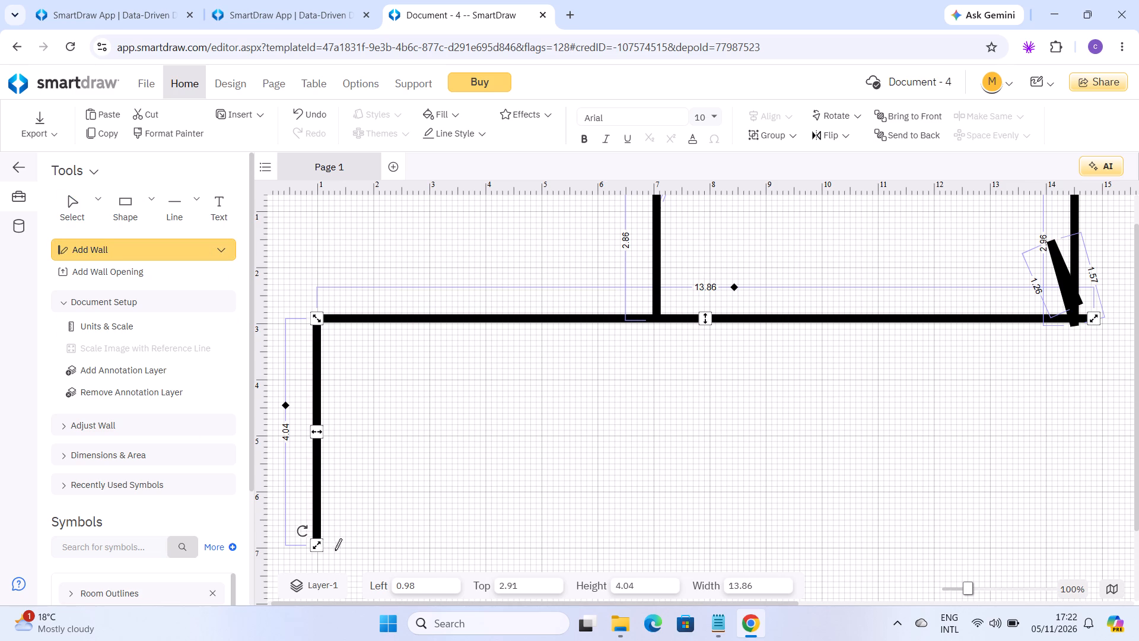
pyautogui.moveTo(327, 542); pyautogui.dragTo(383, 545)
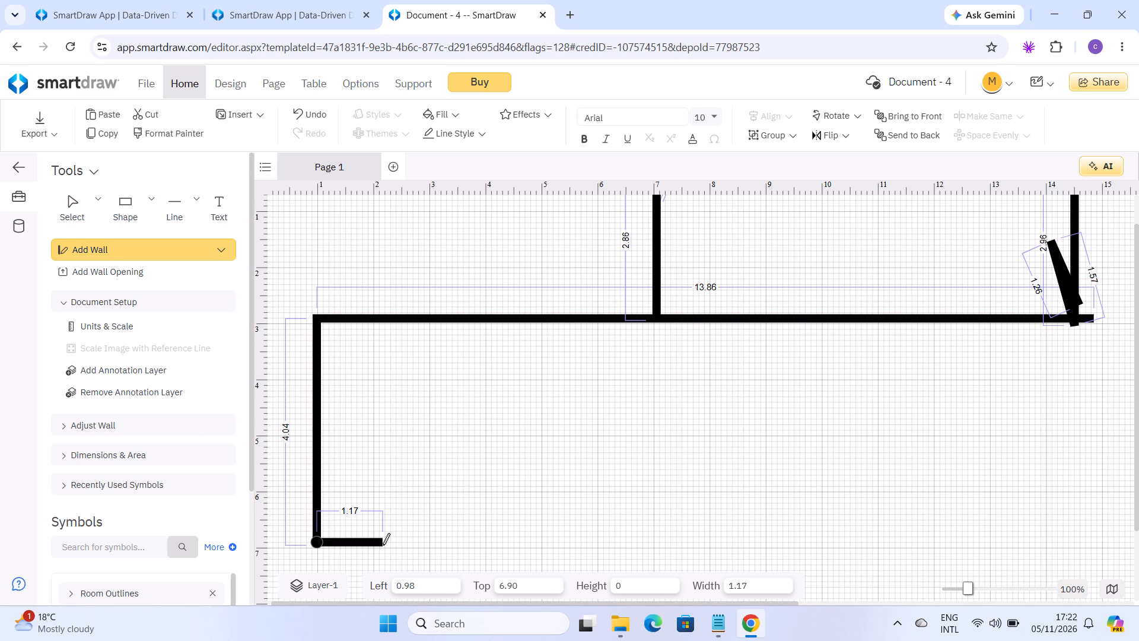
pyautogui.moveTo(383, 545); pyautogui.dragTo(682, 580)
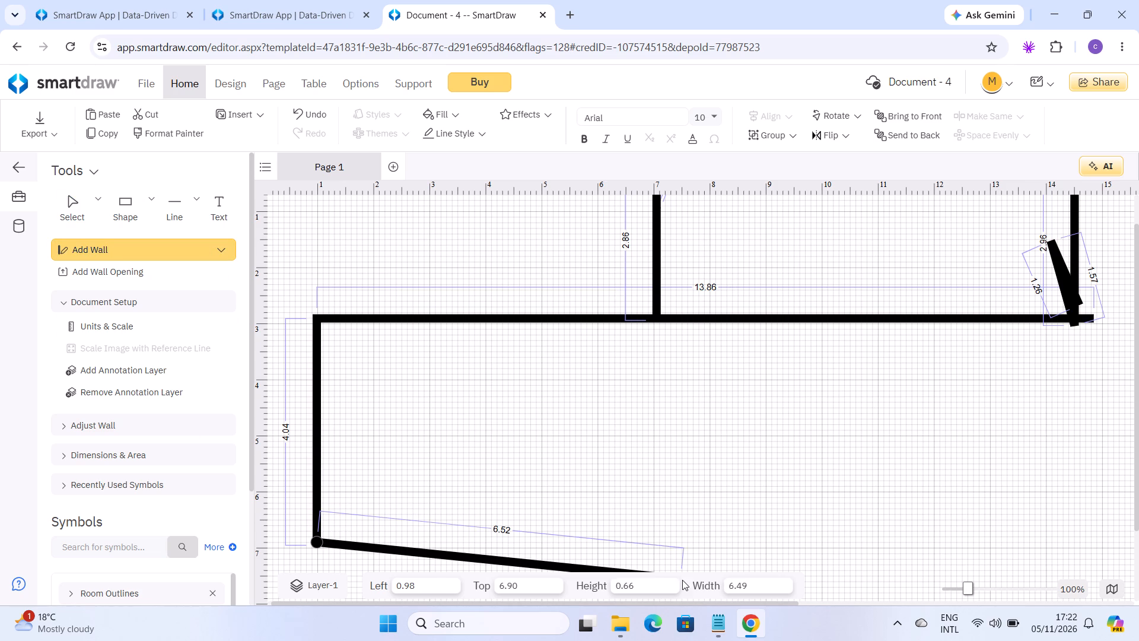
pyautogui.moveTo(682, 580); pyautogui.dragTo(1013, 541)
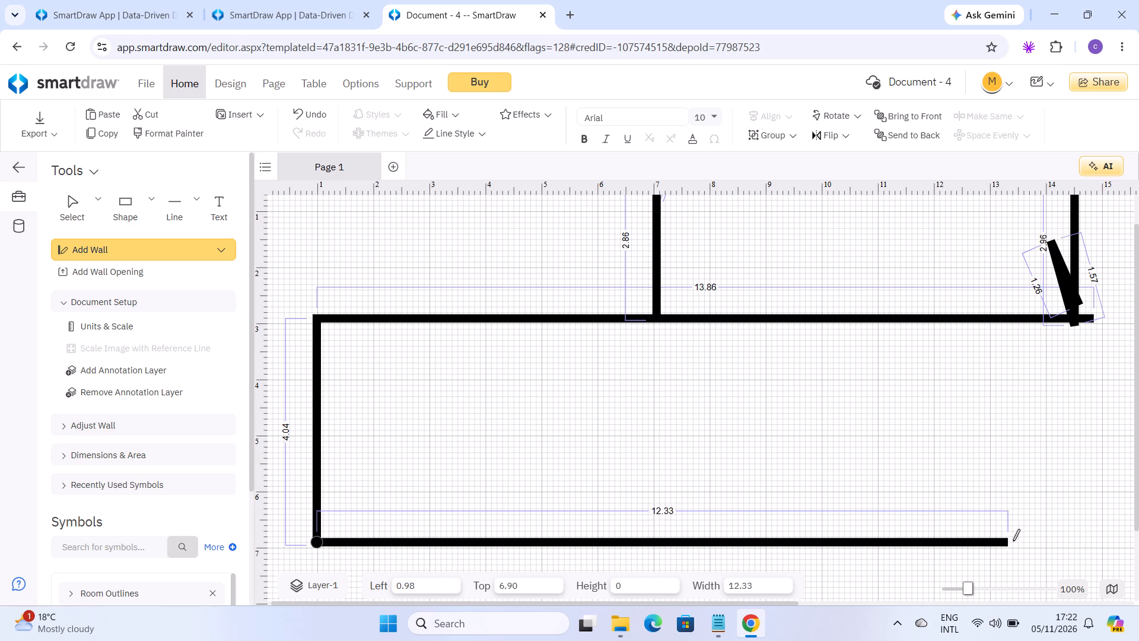
pyautogui.moveTo(1013, 541); pyautogui.dragTo(1092, 534)
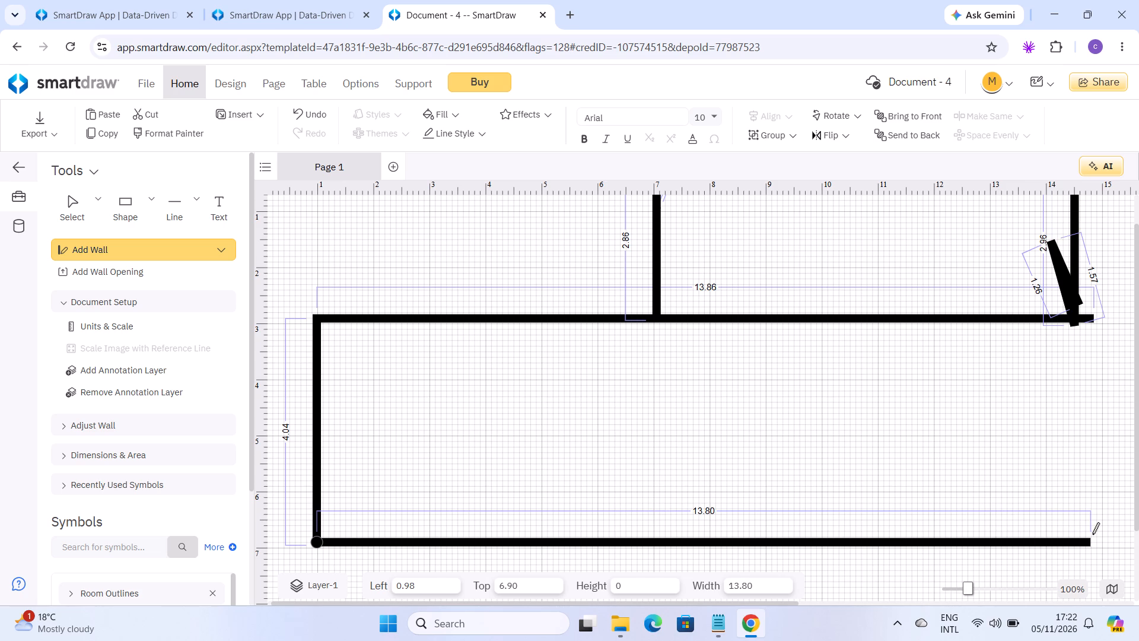
pyautogui.moveTo(1092, 534); pyautogui.dragTo(1104, 534)
pyautogui.moveTo(1104, 534); pyautogui.dragTo(1103, 534)
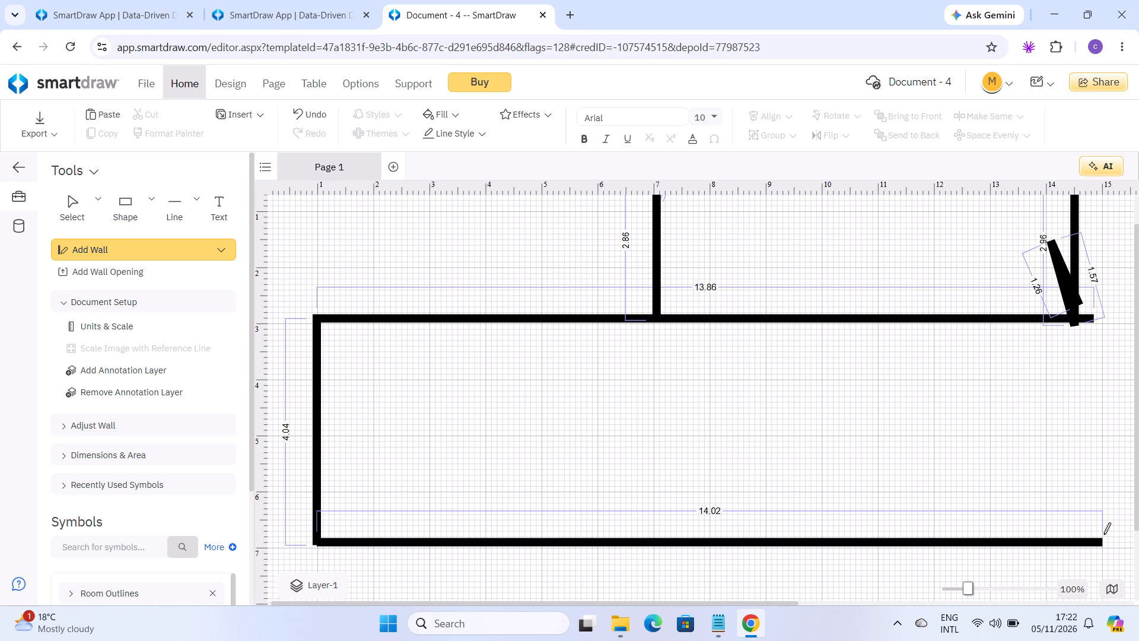
# Draw a vertical wall about 4.29 long downward from the free end of the 14.02 wall.
pyautogui.click(1103, 534)
pyautogui.click(1103, 534)
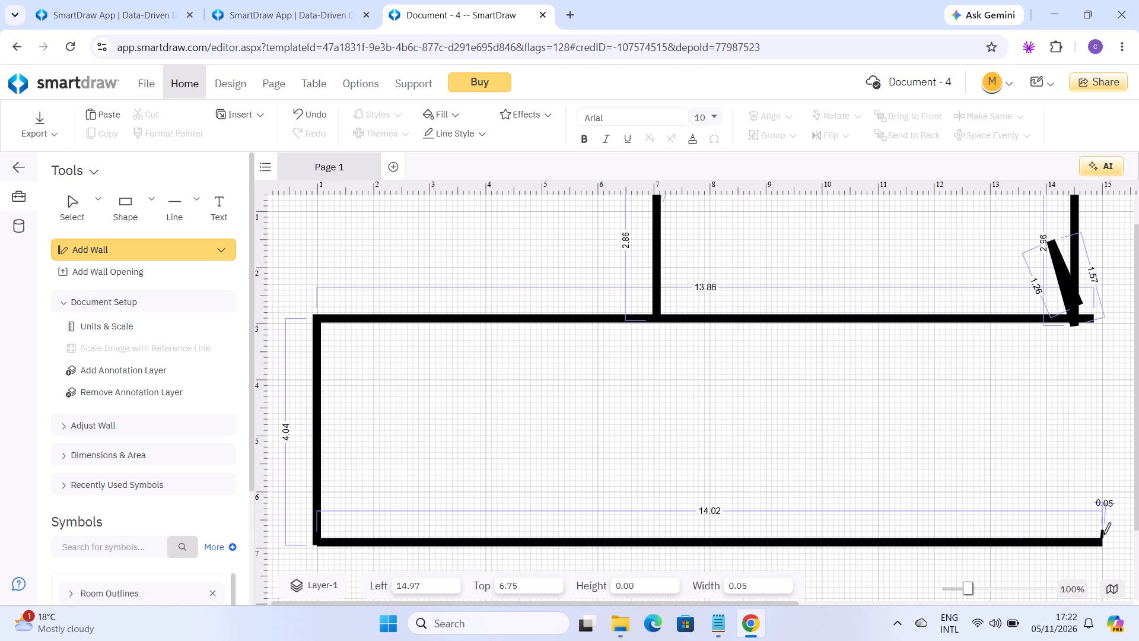
pyautogui.moveTo(1103, 534); pyautogui.dragTo(1109, 619)
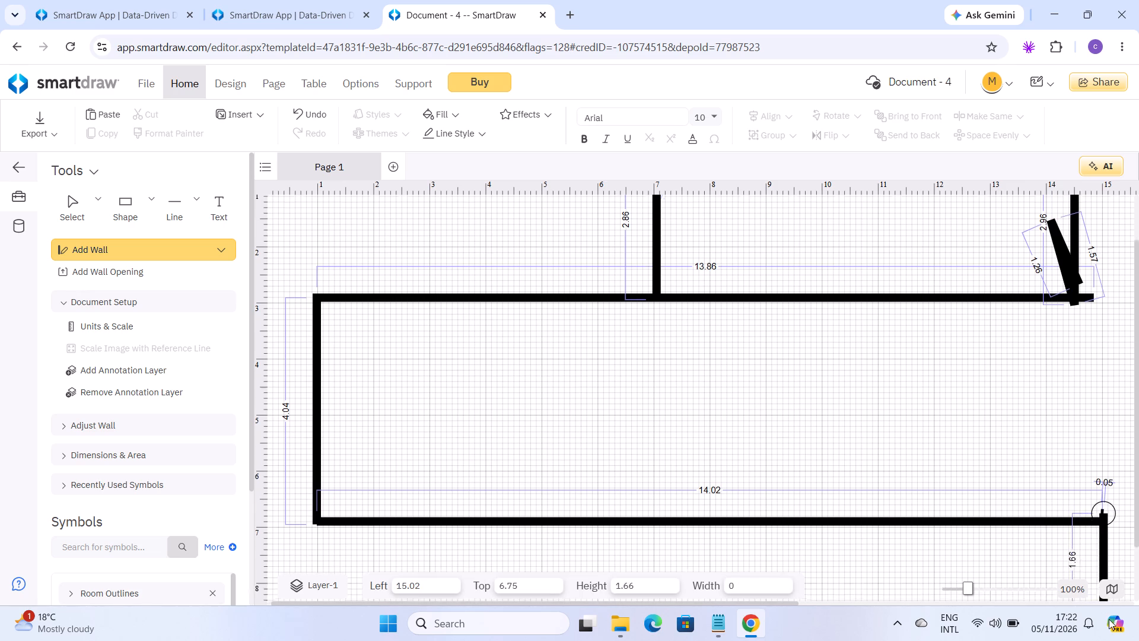
pyautogui.moveTo(1109, 619); pyautogui.dragTo(1091, 539)
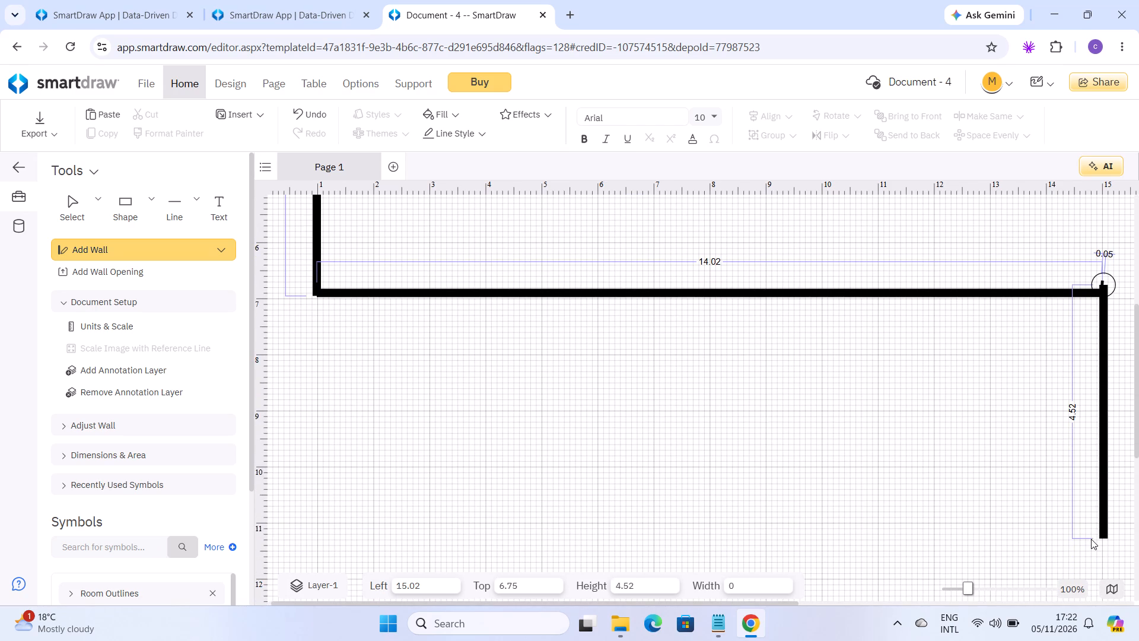
pyautogui.moveTo(1091, 539); pyautogui.dragTo(1093, 525)
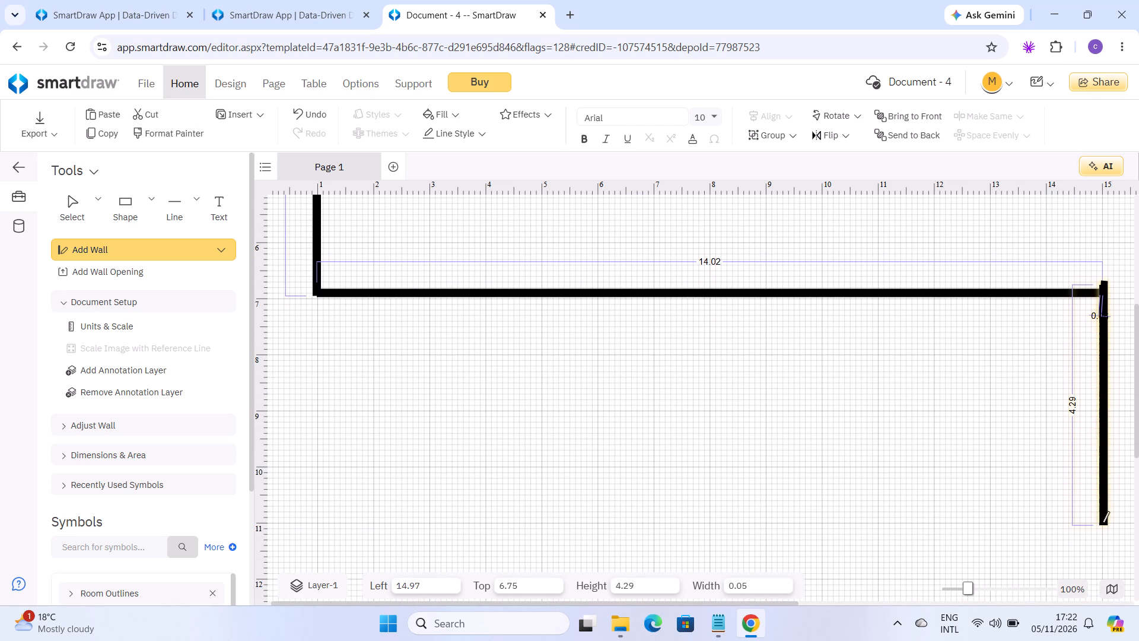
# Draw a horizontal wall about 8.02 long leftward from the lower end of the 4.29 wall, as the lower room's bottom wall.
pyautogui.moveTo(1096, 523); pyautogui.dragTo(990, 520)
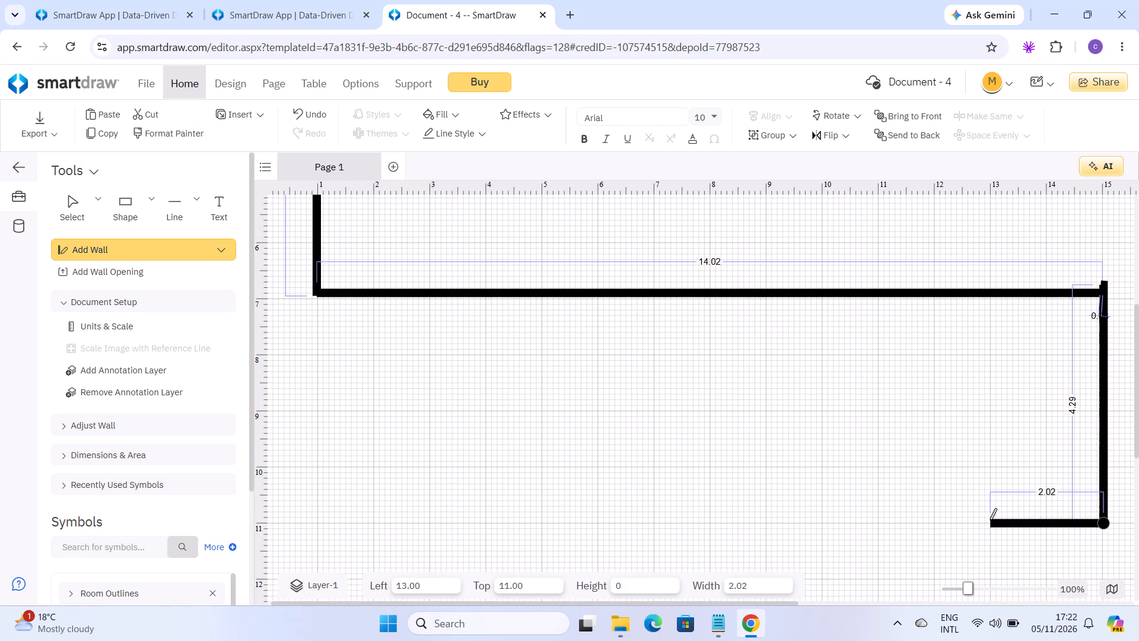
pyautogui.moveTo(990, 520); pyautogui.dragTo(842, 513)
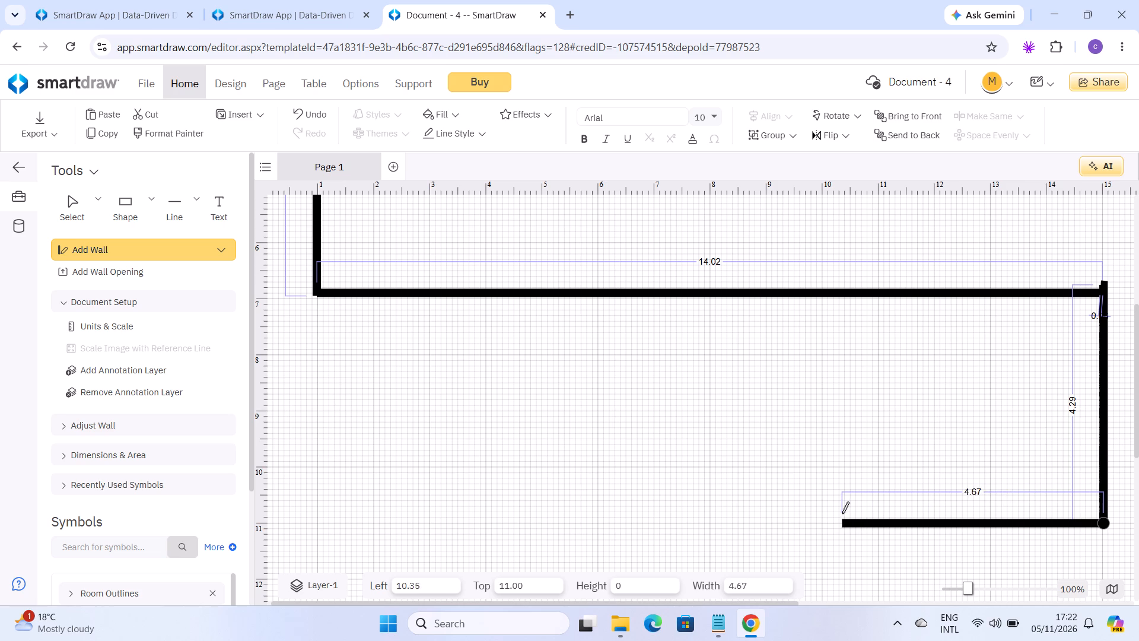
pyautogui.moveTo(842, 513); pyautogui.dragTo(715, 516)
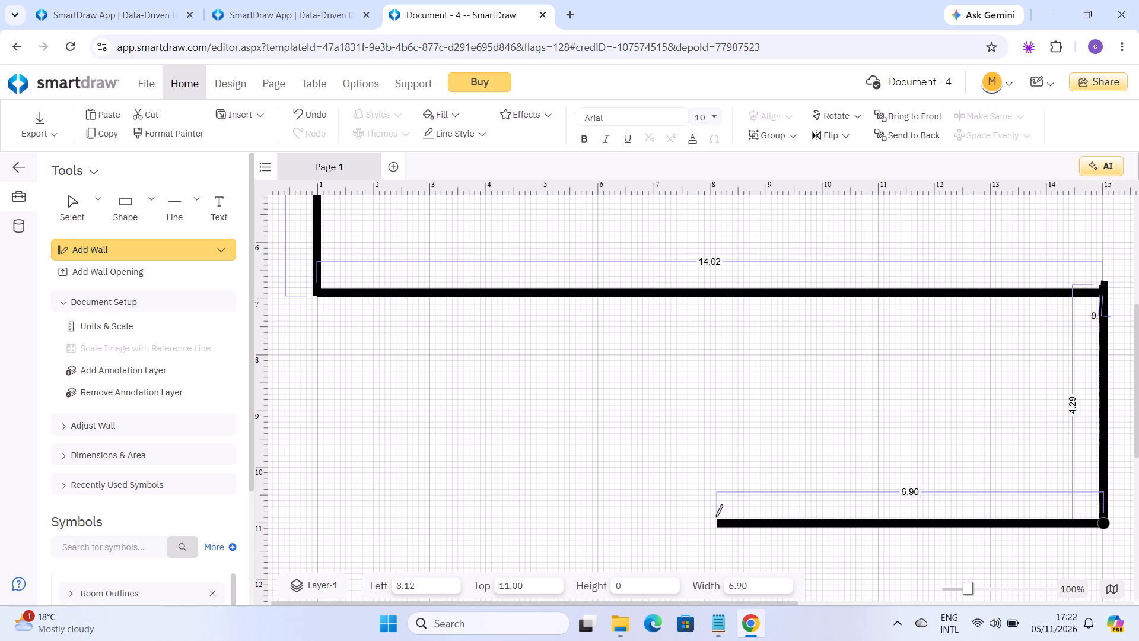
pyautogui.moveTo(715, 516); pyautogui.dragTo(682, 519)
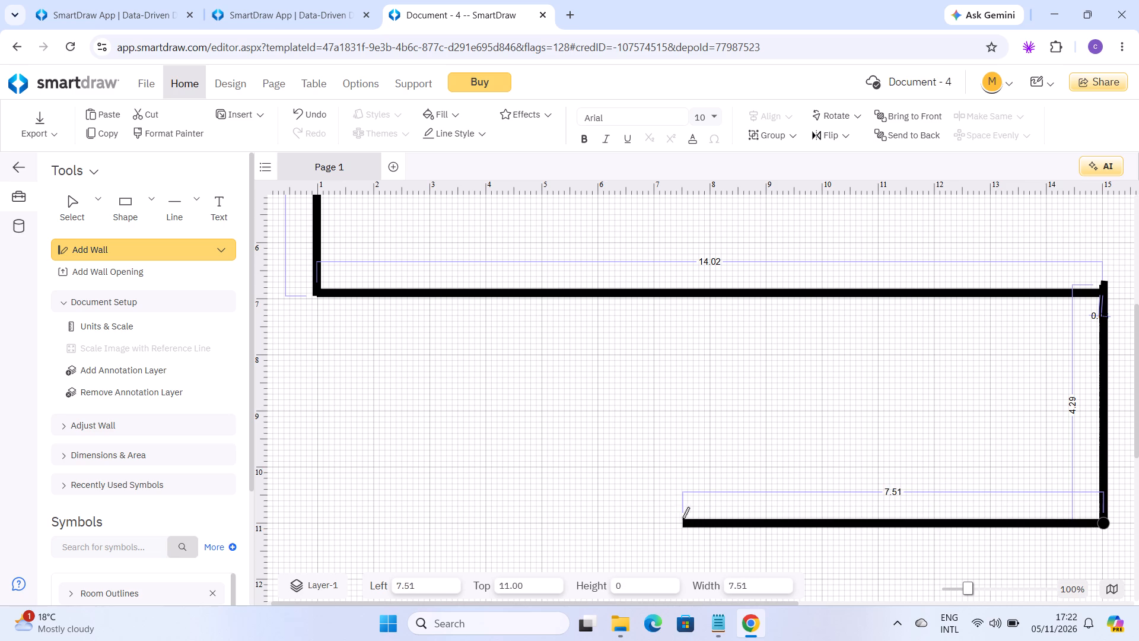
pyautogui.moveTo(682, 519); pyautogui.dragTo(660, 514)
pyautogui.moveTo(660, 514); pyautogui.dragTo(654, 519)
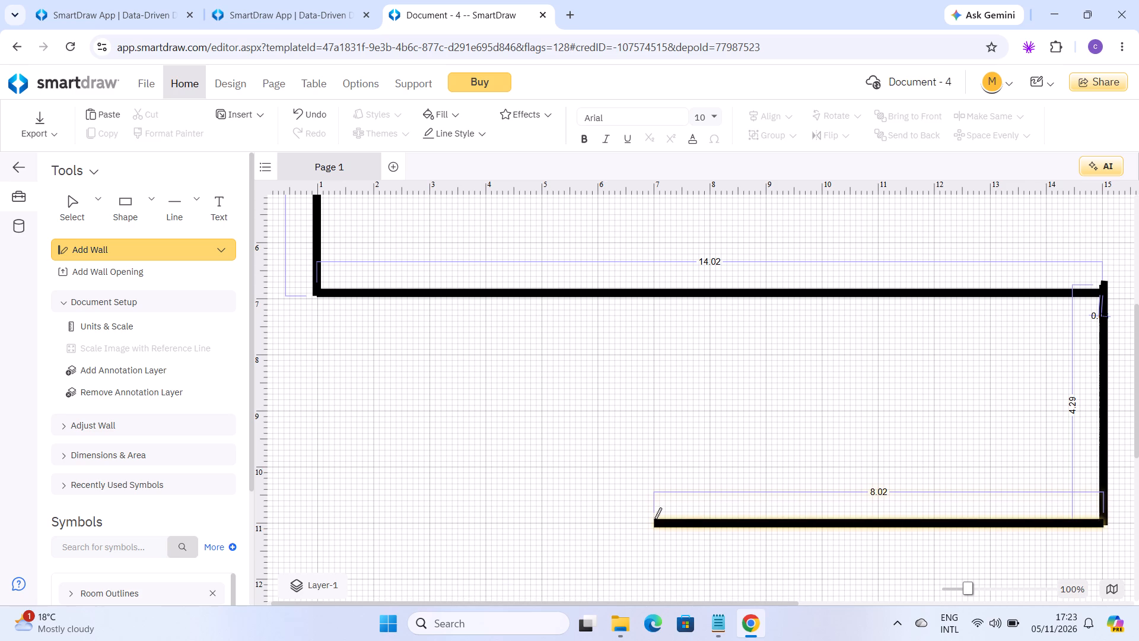
# Close the lower room with a vertical wall from the bottom wall's left end up to the 14.02 wall.
pyautogui.doubleClick(654, 519)
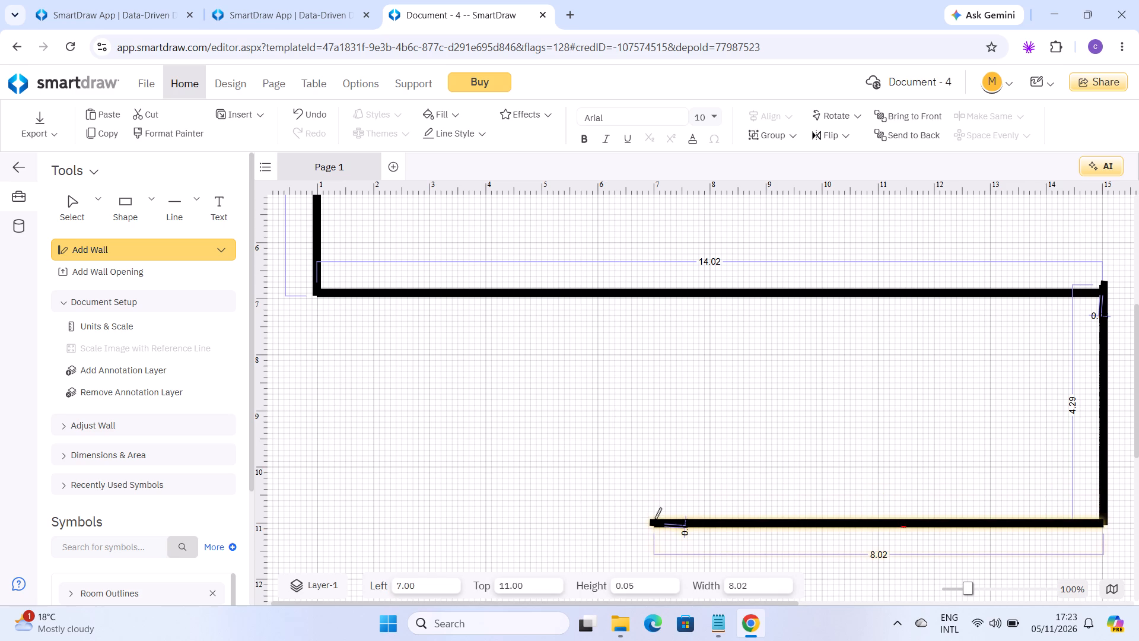
pyautogui.click(654, 519)
pyautogui.click(654, 519)
pyautogui.moveTo(654, 519); pyautogui.dragTo(654, 512)
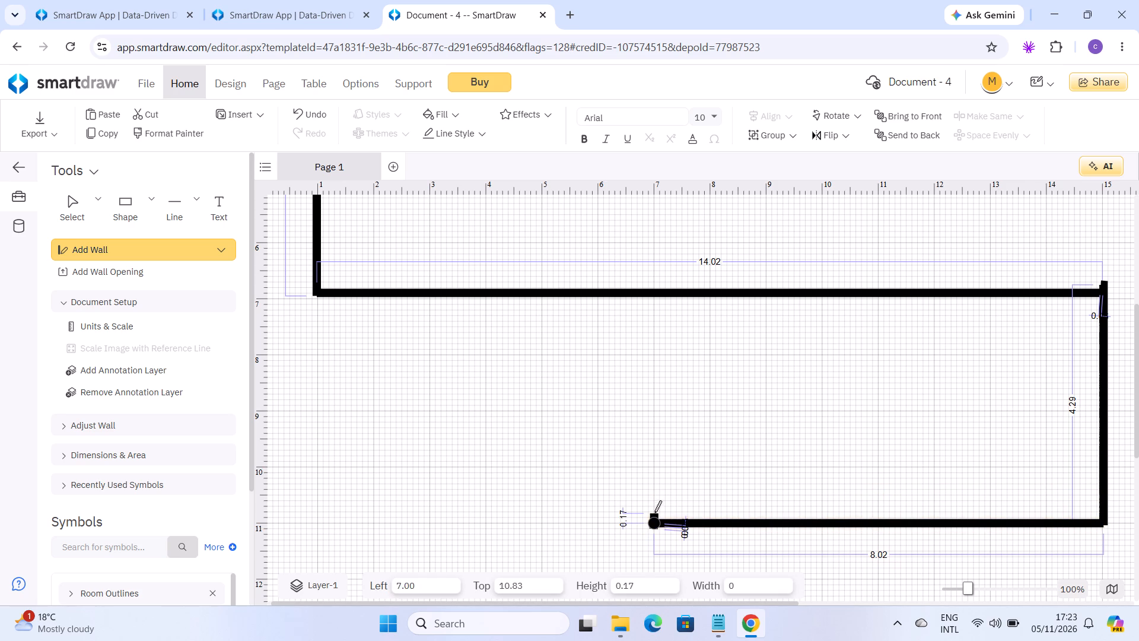
pyautogui.moveTo(654, 512); pyautogui.dragTo(656, 333)
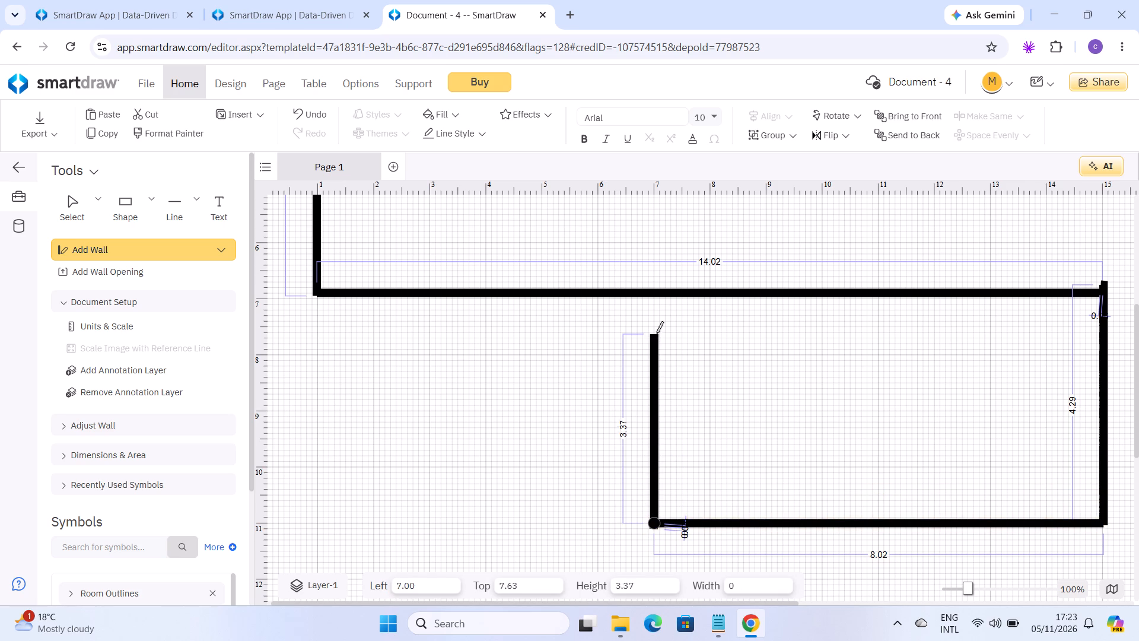
pyautogui.moveTo(656, 333); pyautogui.dragTo(654, 304)
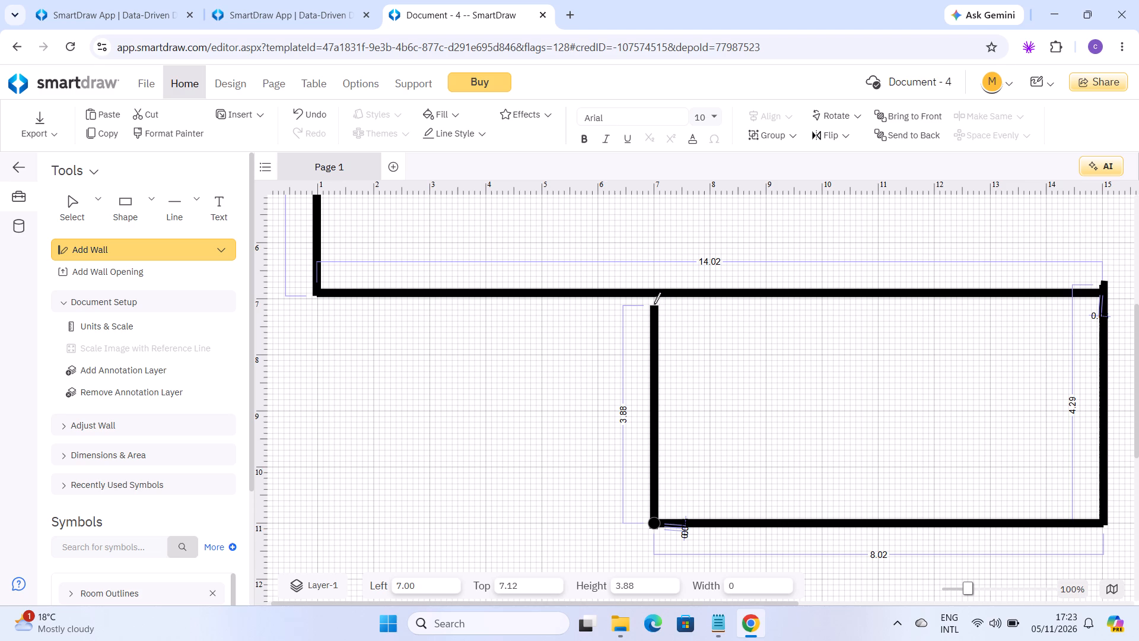
pyautogui.moveTo(654, 304); pyautogui.dragTo(653, 294)
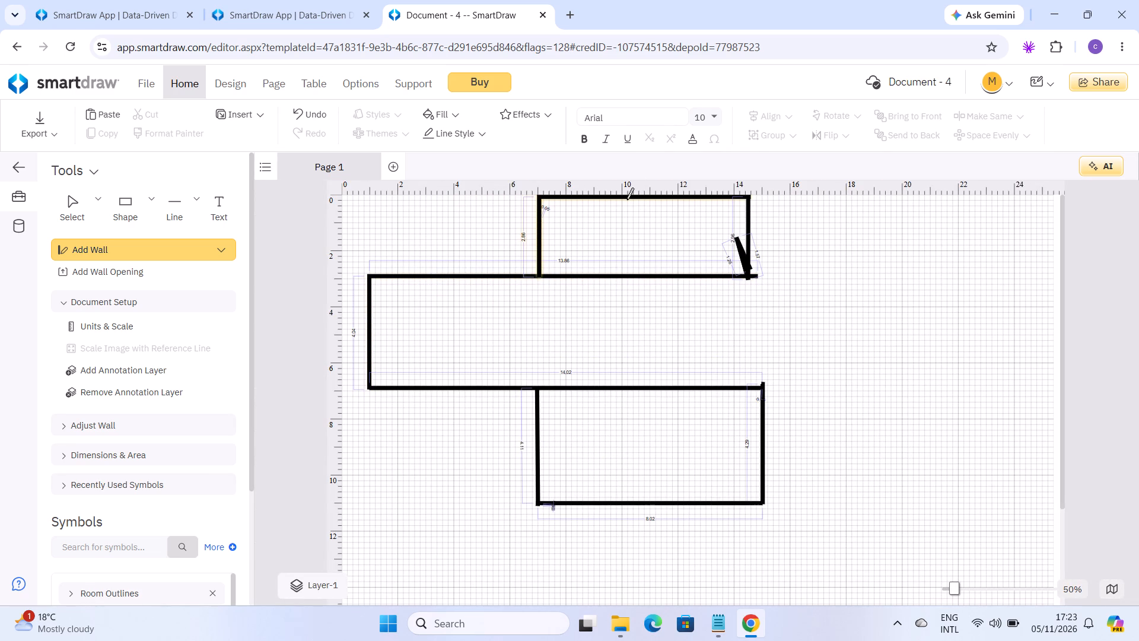
# Draw a vertical dividing wall about 11.2 long from the upper room's top wall, at Left 10.16, down through all rooms to the bottom wall.
pyautogui.moveTo(626, 199); pyautogui.dragTo(629, 245)
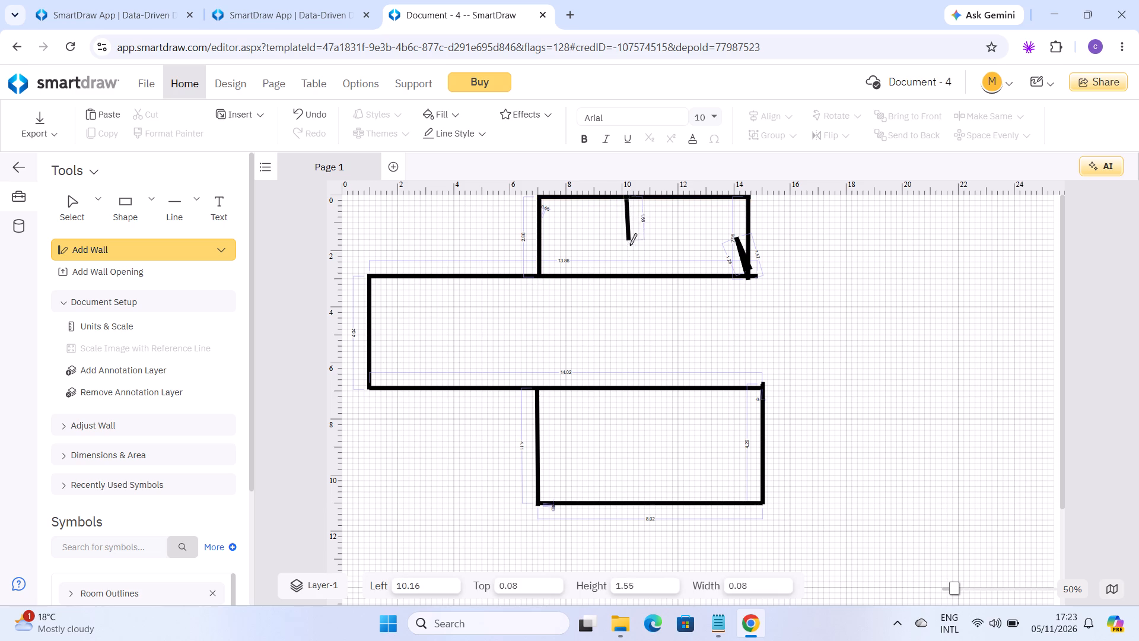
pyautogui.moveTo(629, 245); pyautogui.dragTo(635, 361)
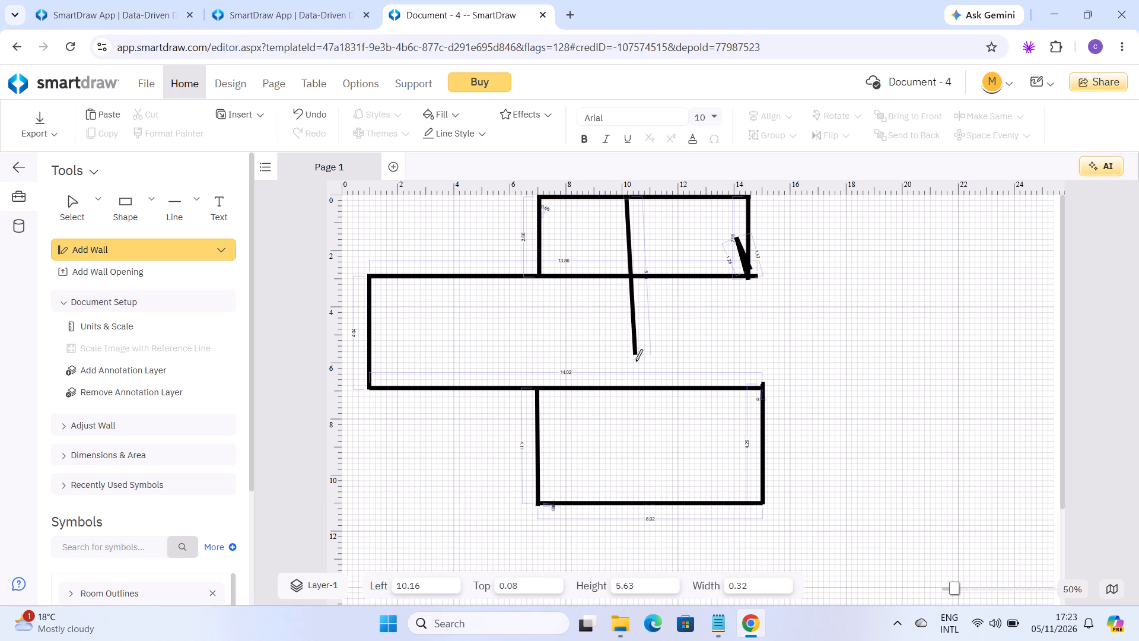
pyautogui.moveTo(635, 361); pyautogui.dragTo(637, 475)
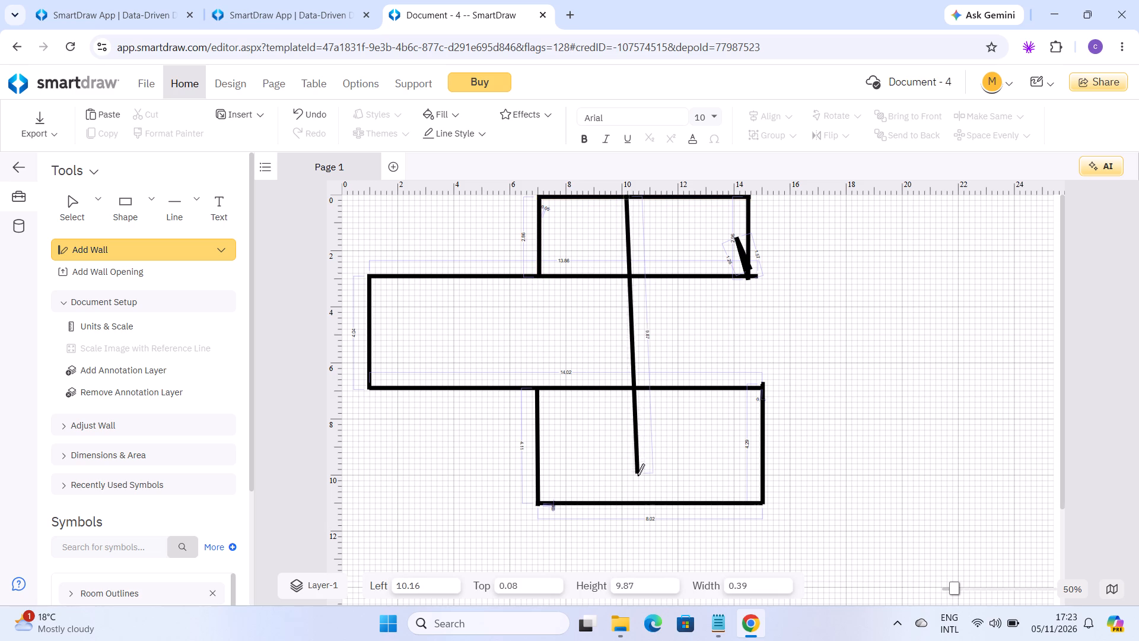
pyautogui.moveTo(637, 475); pyautogui.dragTo(640, 517)
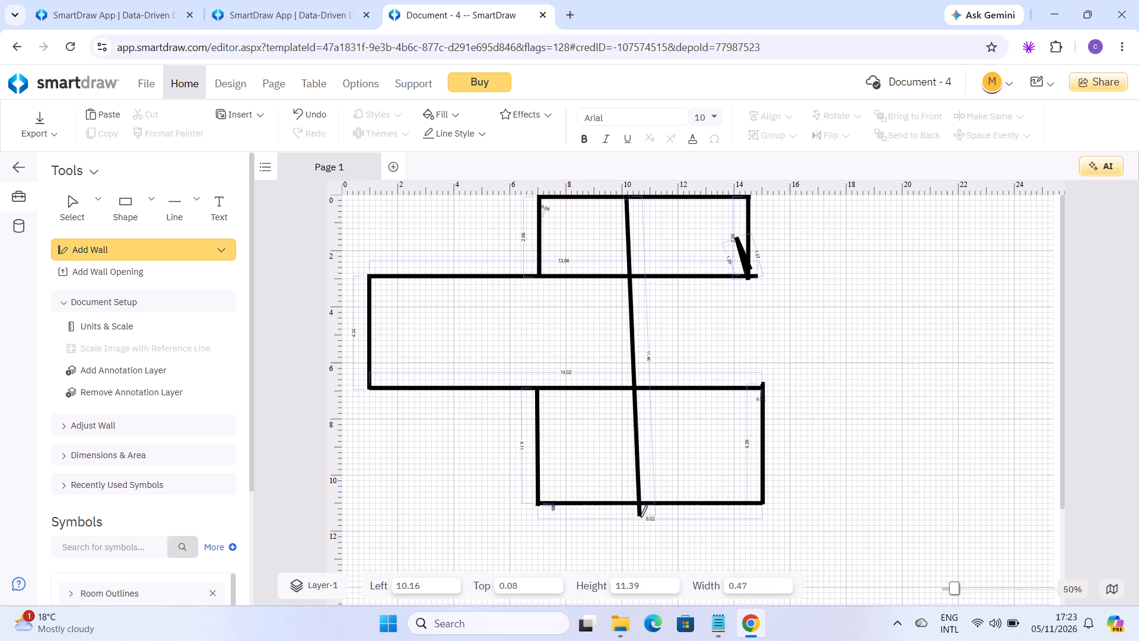
pyautogui.moveTo(640, 517); pyautogui.dragTo(635, 504)
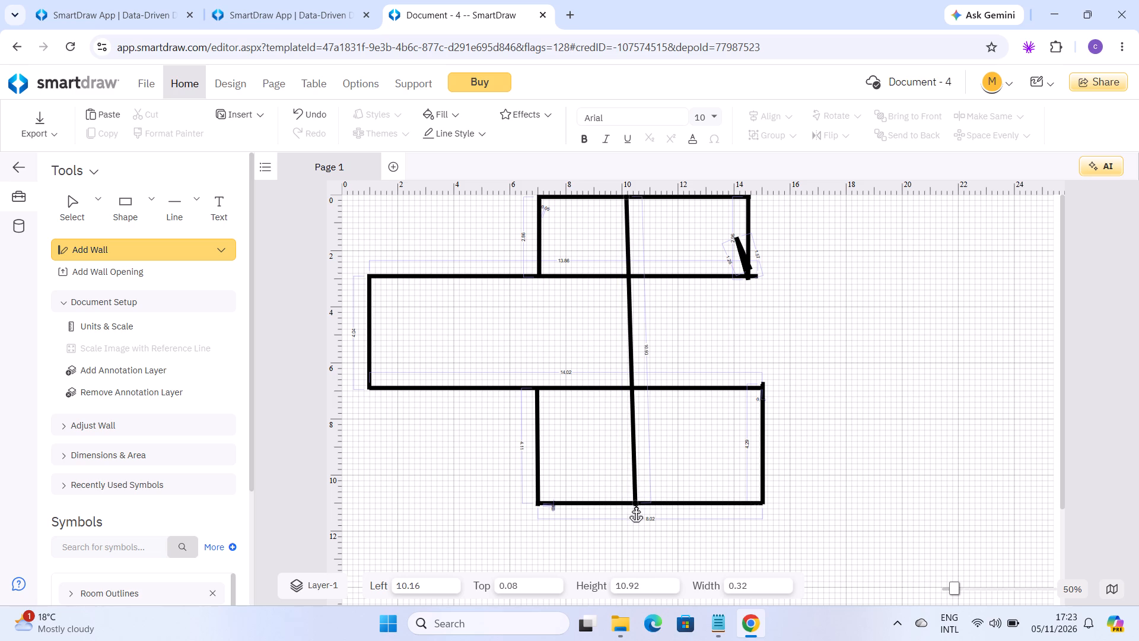
pyautogui.moveTo(635, 504); pyautogui.dragTo(637, 501)
pyautogui.moveTo(637, 501); pyautogui.dragTo(632, 511)
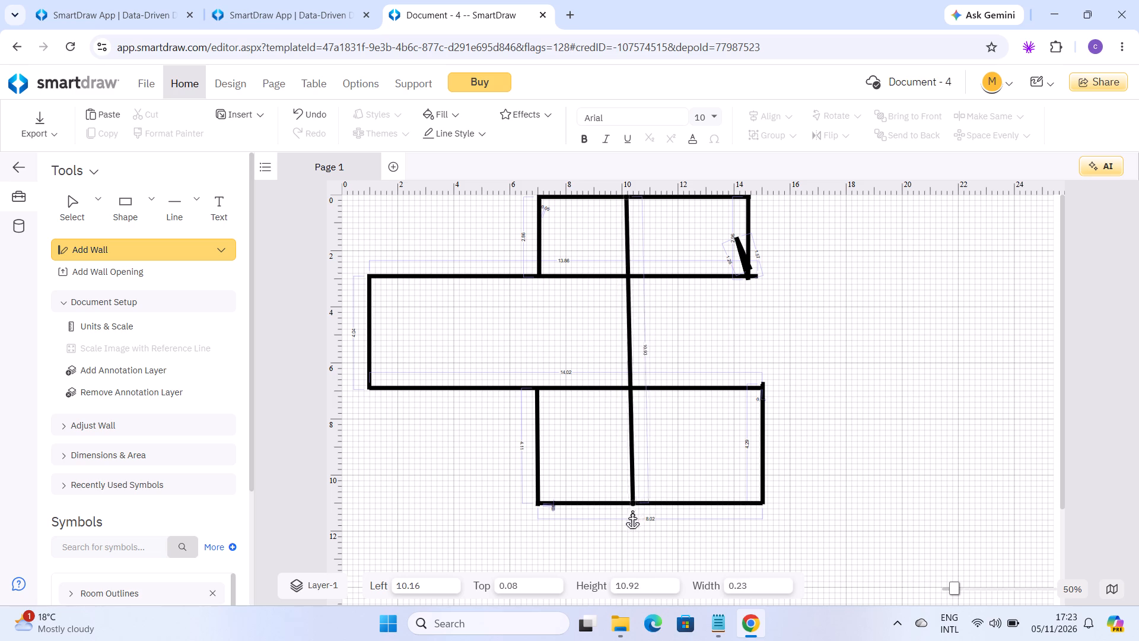
pyautogui.moveTo(632, 511); pyautogui.dragTo(631, 512)
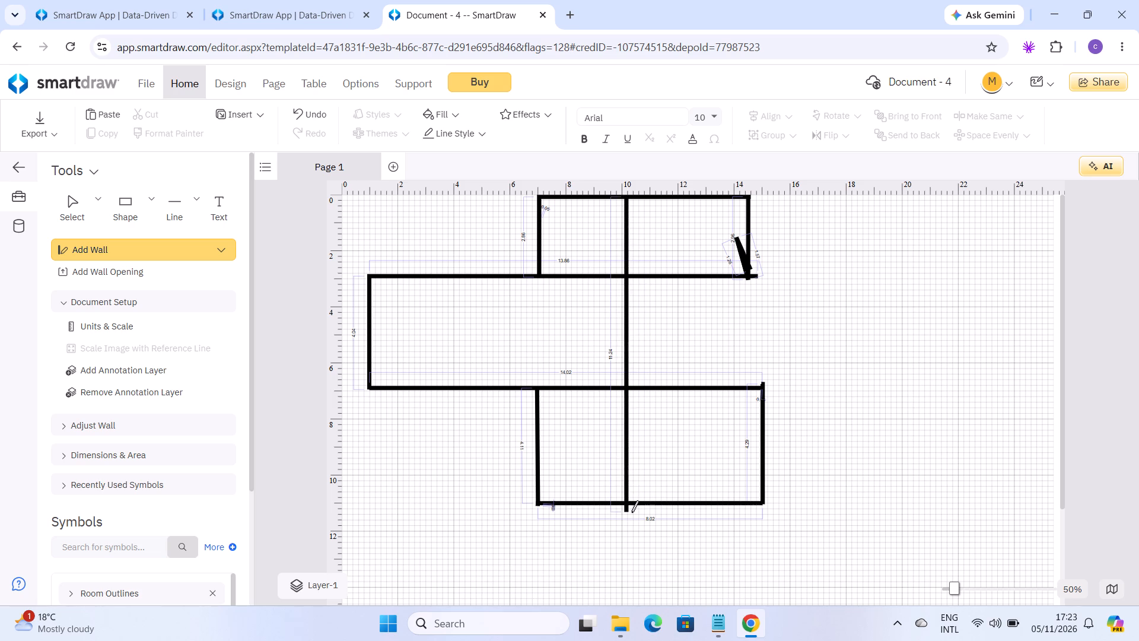
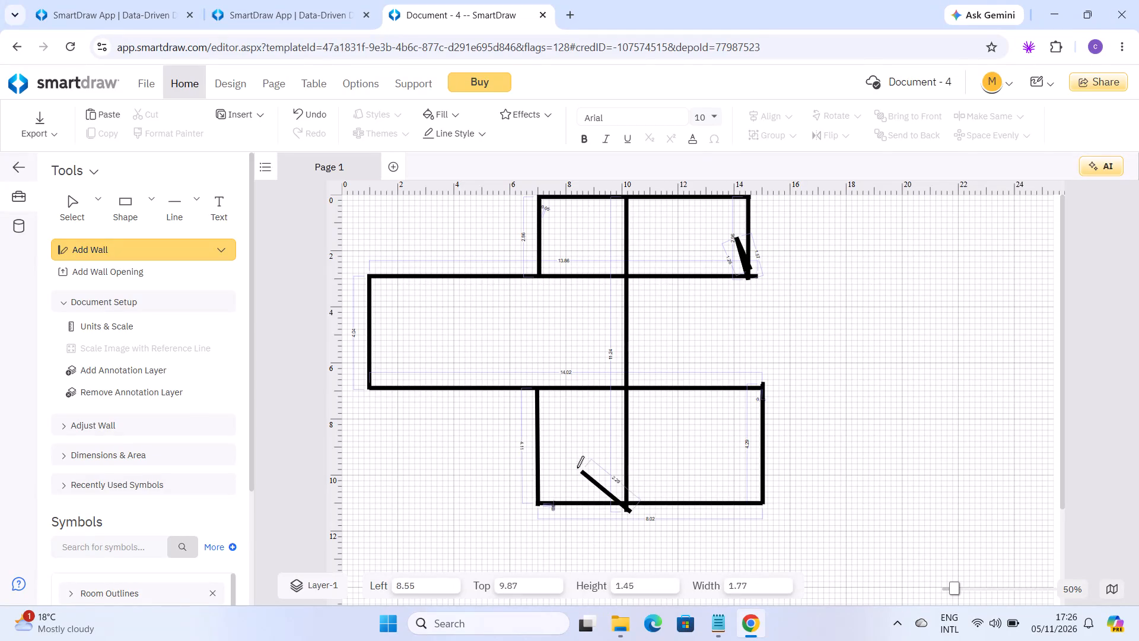
# Add a short wall segment about 0.30 long where the vertical dividing wall meets the lower room's bottom wall.
pyautogui.click(625, 504)
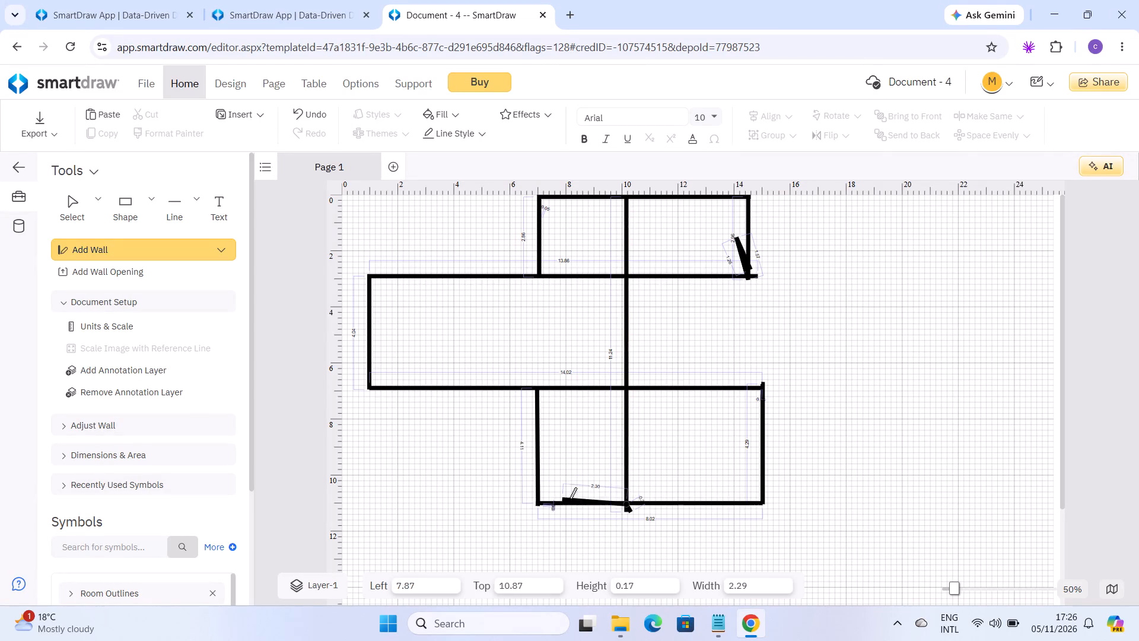
pyautogui.click(628, 503)
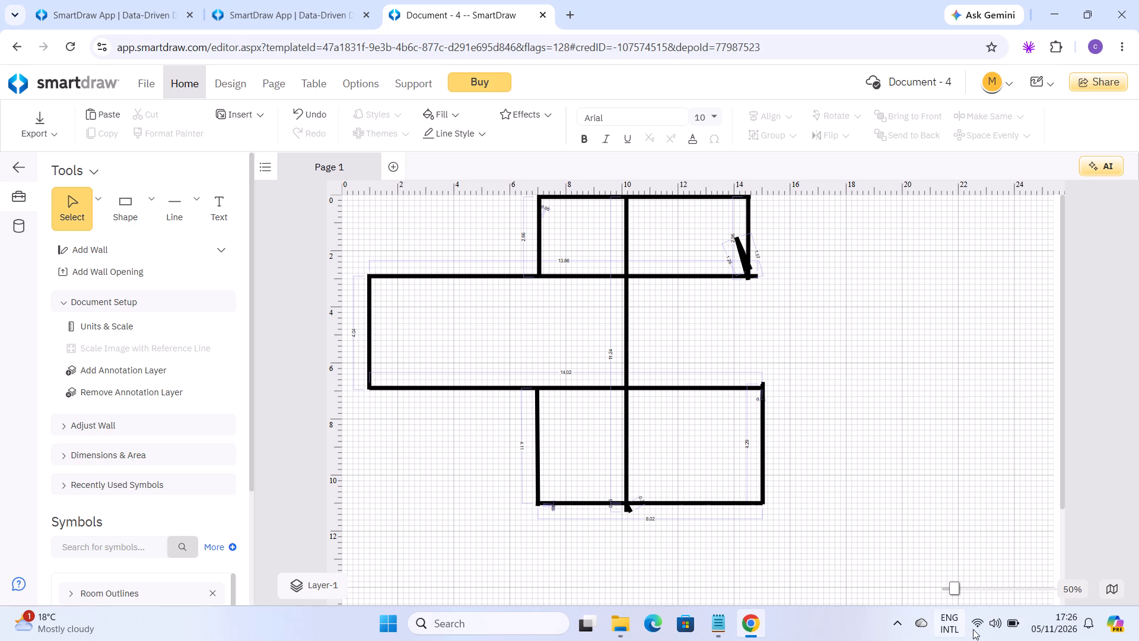
# Switch to the Windows quick settings and raise the display brightness to about half.
pyautogui.click(1001, 629)
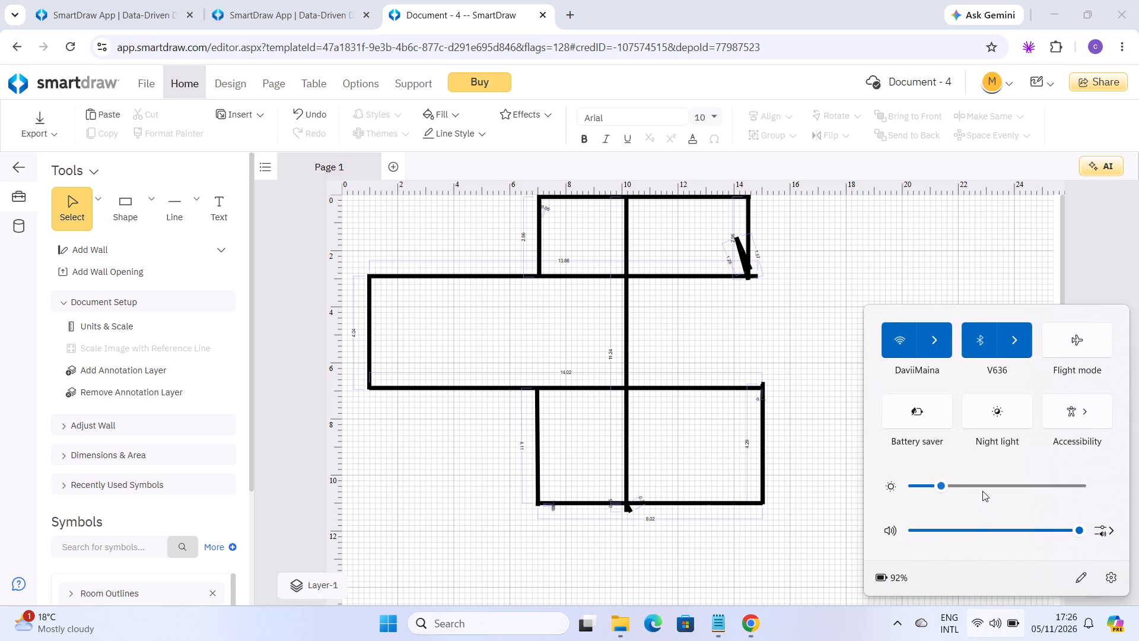
pyautogui.click(995, 483)
pyautogui.click(987, 636)
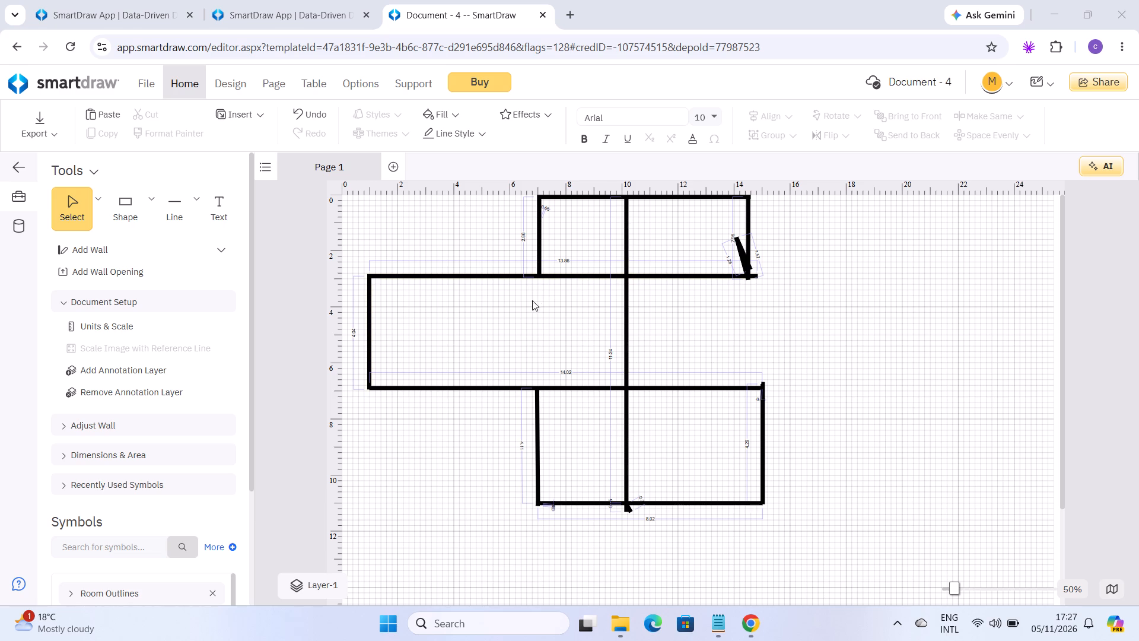
# Enclose a small room in the upper room's lower-left corner with a horizontal wall about 1.98 long and a vertical wall about 1.11 long.
pyautogui.click(93, 251)
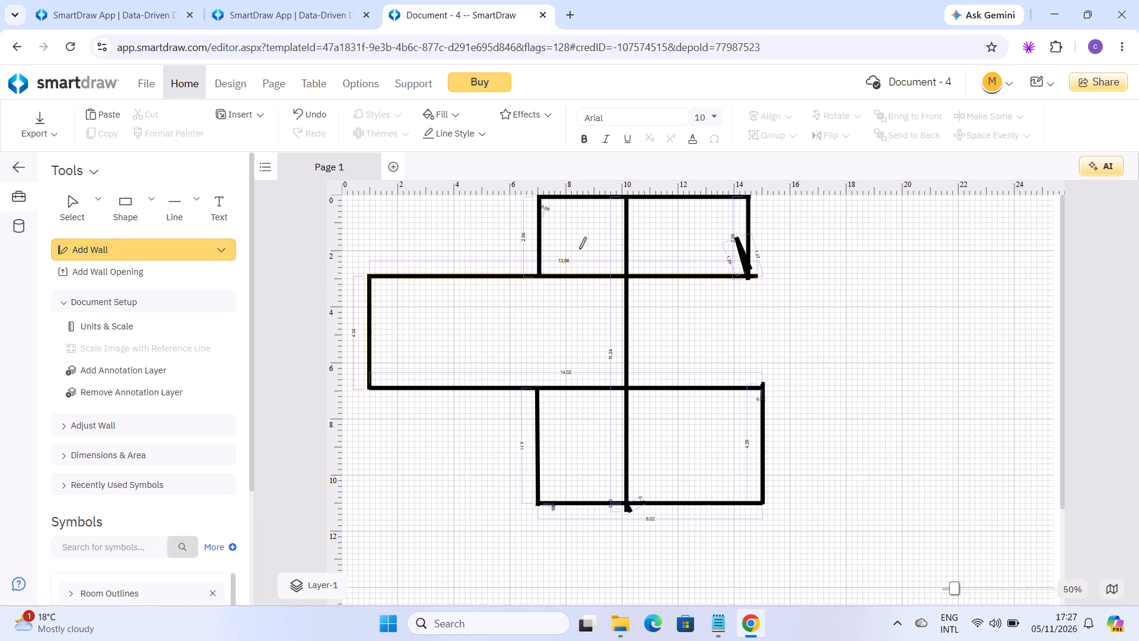
pyautogui.moveTo(540, 243); pyautogui.dragTo(588, 245)
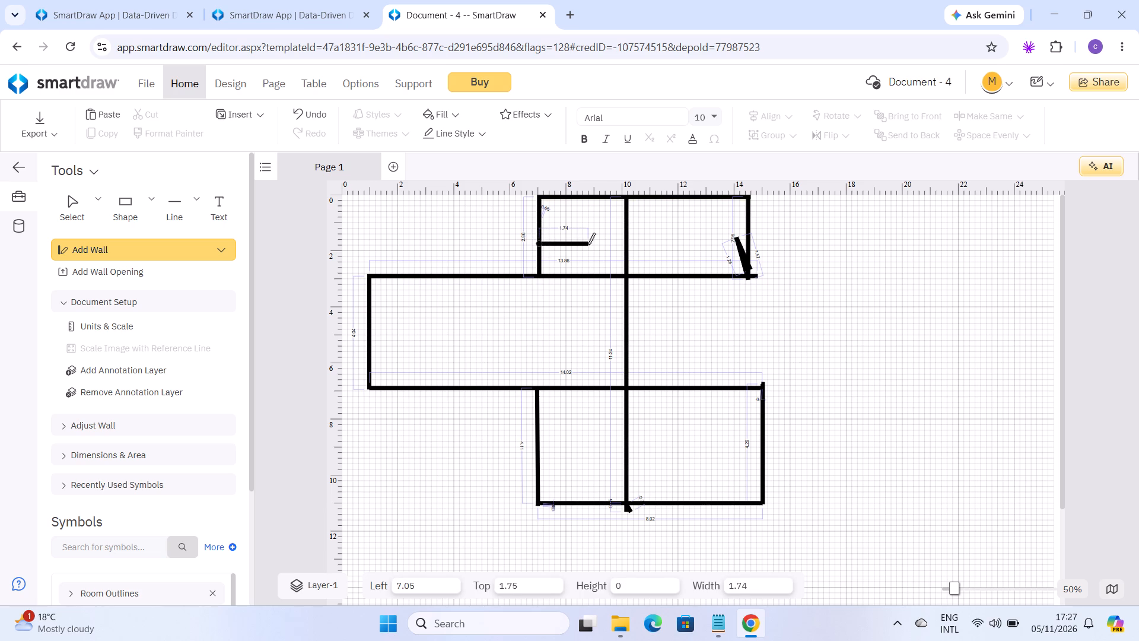
pyautogui.moveTo(588, 245); pyautogui.dragTo(594, 245)
pyautogui.click(594, 245)
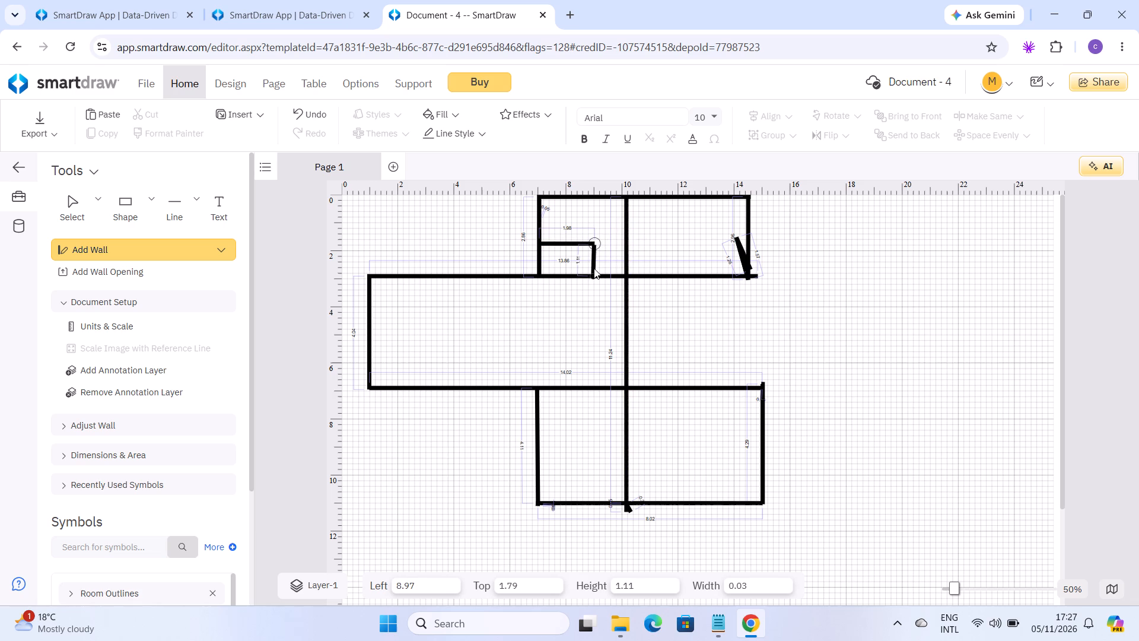
pyautogui.click(594, 268)
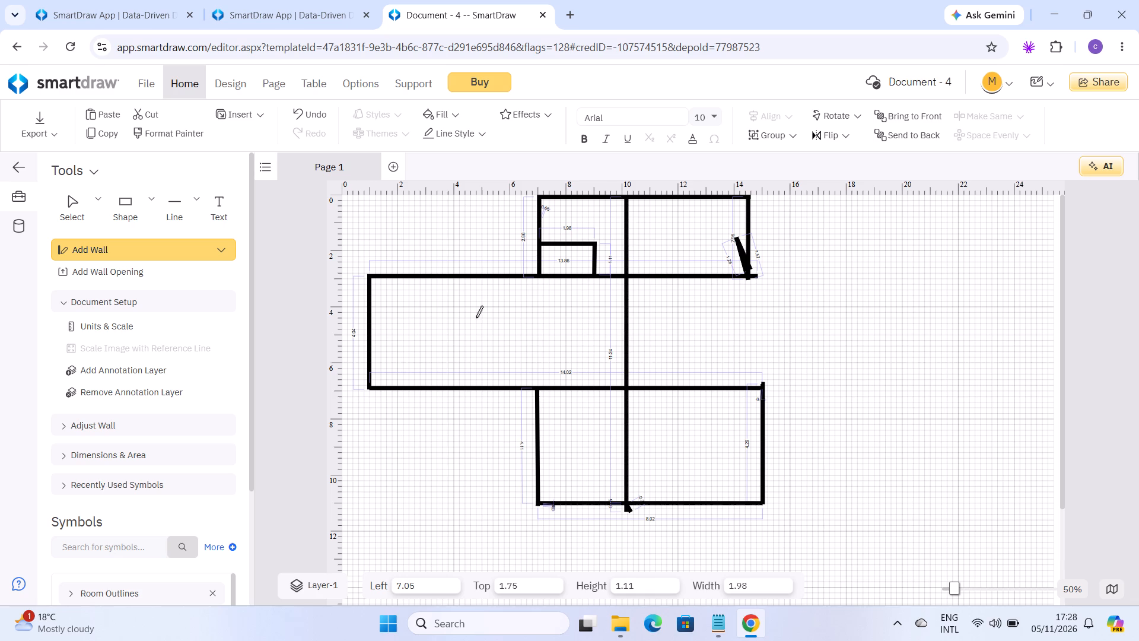
# Apply the Metric Interior Wall 150mm thickness to the new small room's walls.
pyautogui.click(129, 426)
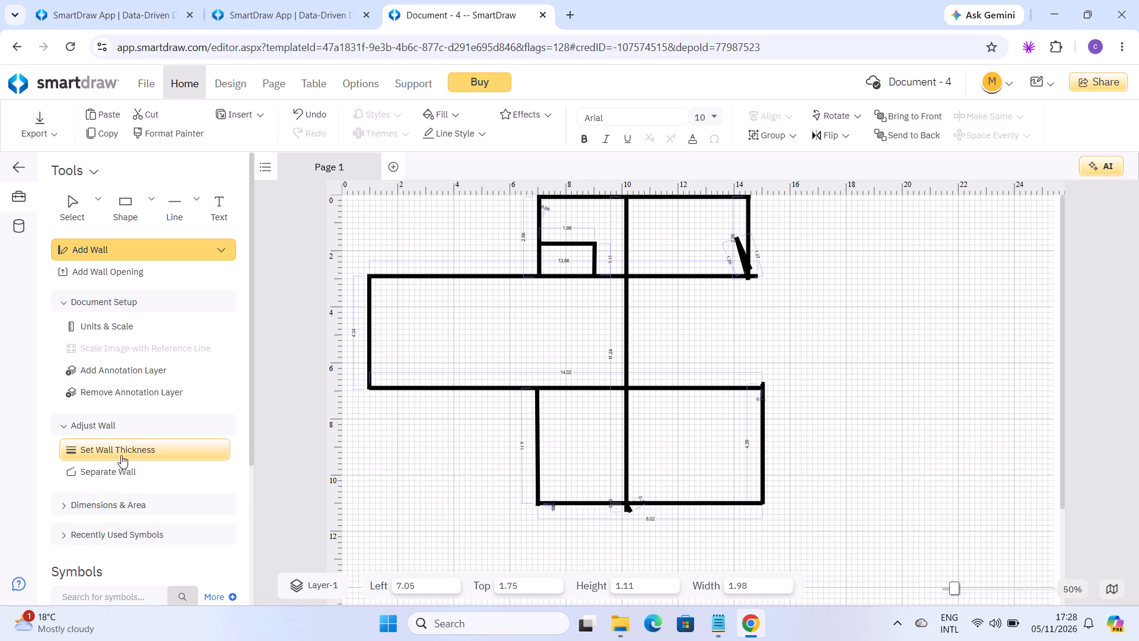
pyautogui.click(121, 455)
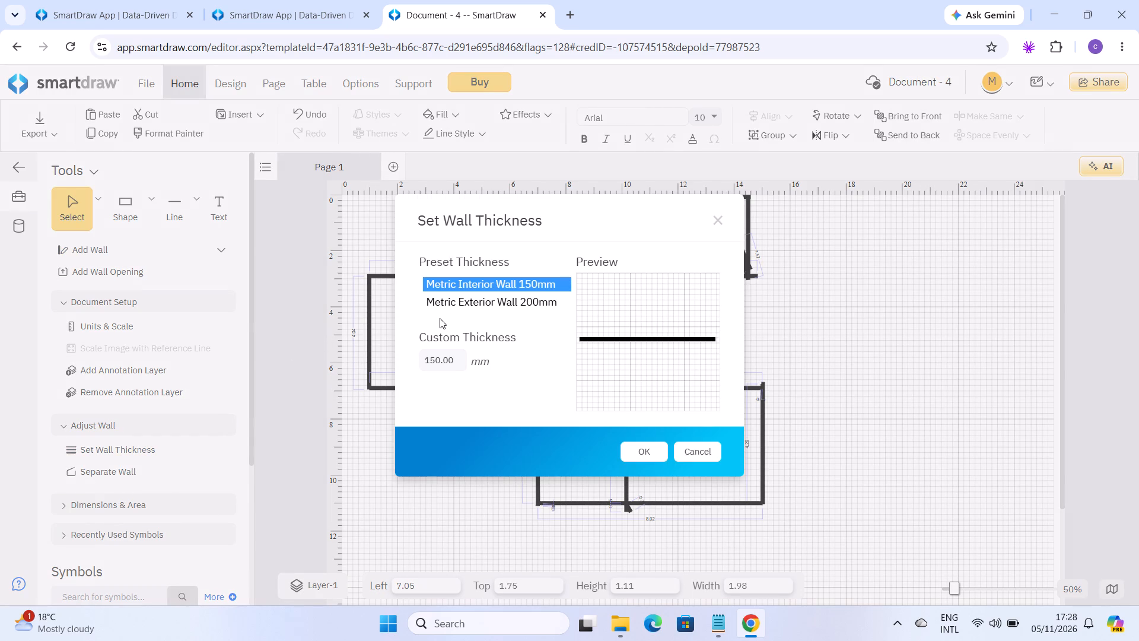
pyautogui.click(648, 449)
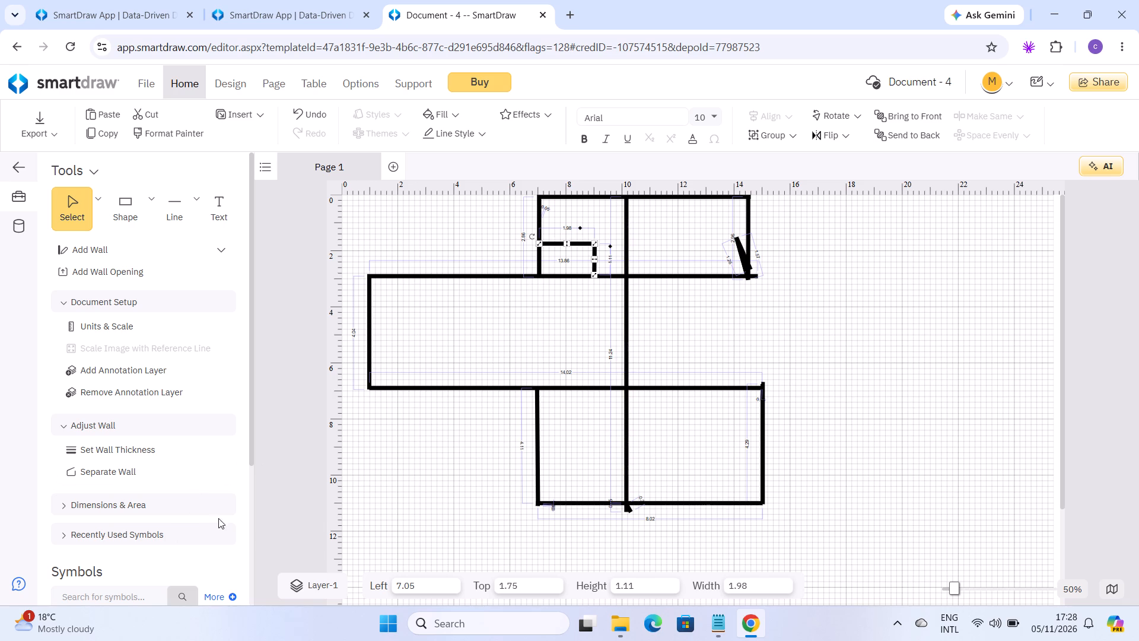
# Place a Door (28") symbol in the 14.02 wall, immediately left of the vertical dividing wall, at about Left 9.39, Top 6.23.
pyautogui.click(247, 494)
pyautogui.doubleClick(247, 494)
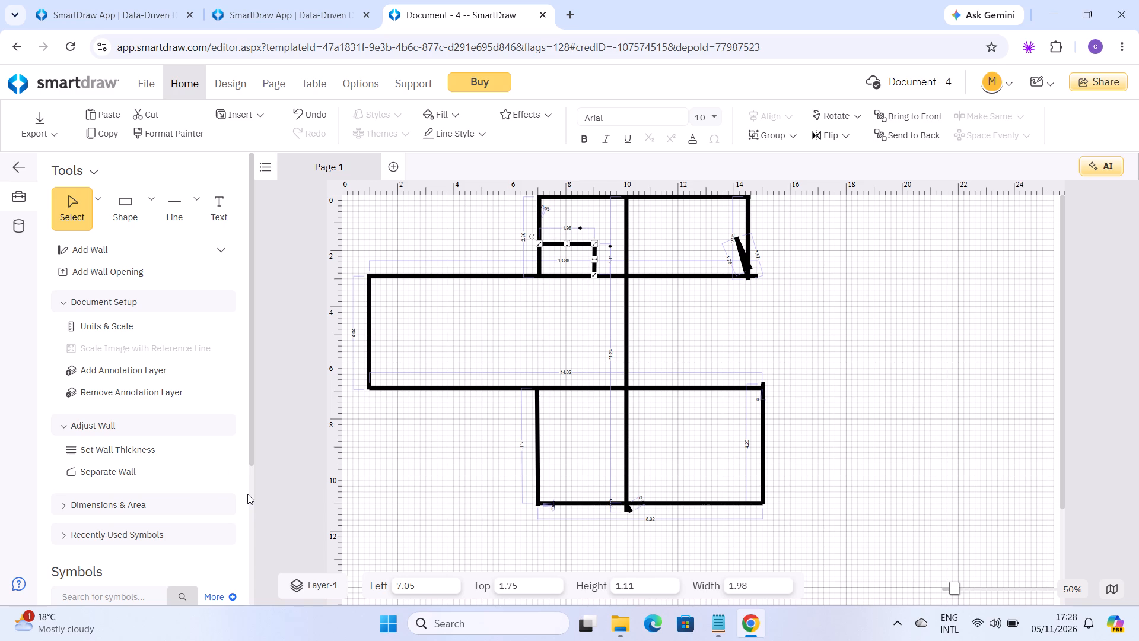
pyautogui.click(252, 498)
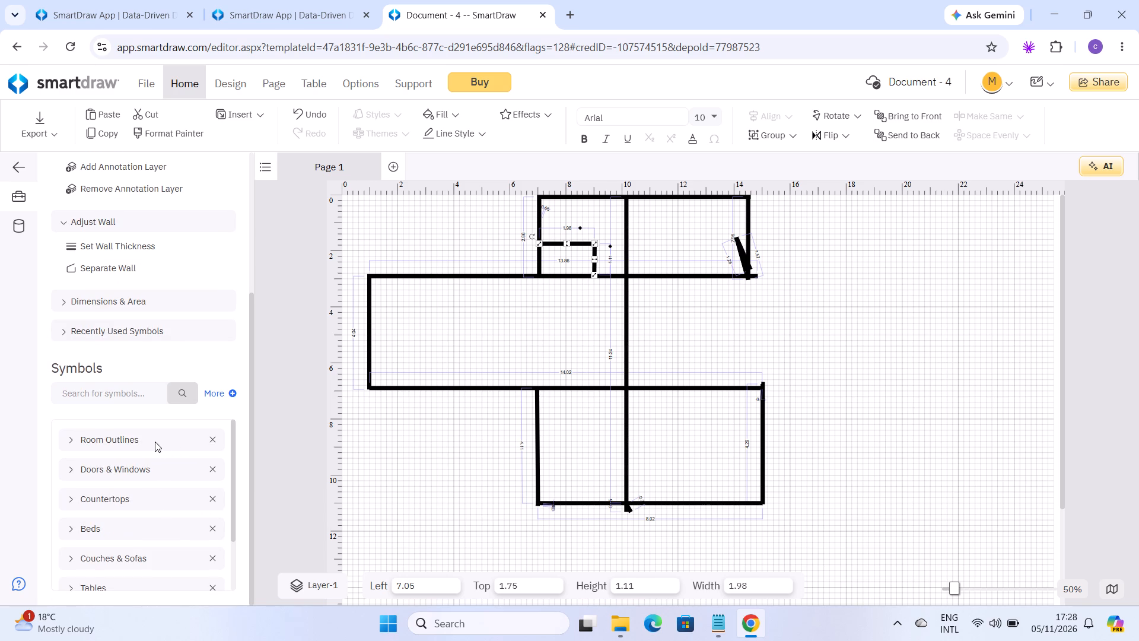
pyautogui.click(137, 469)
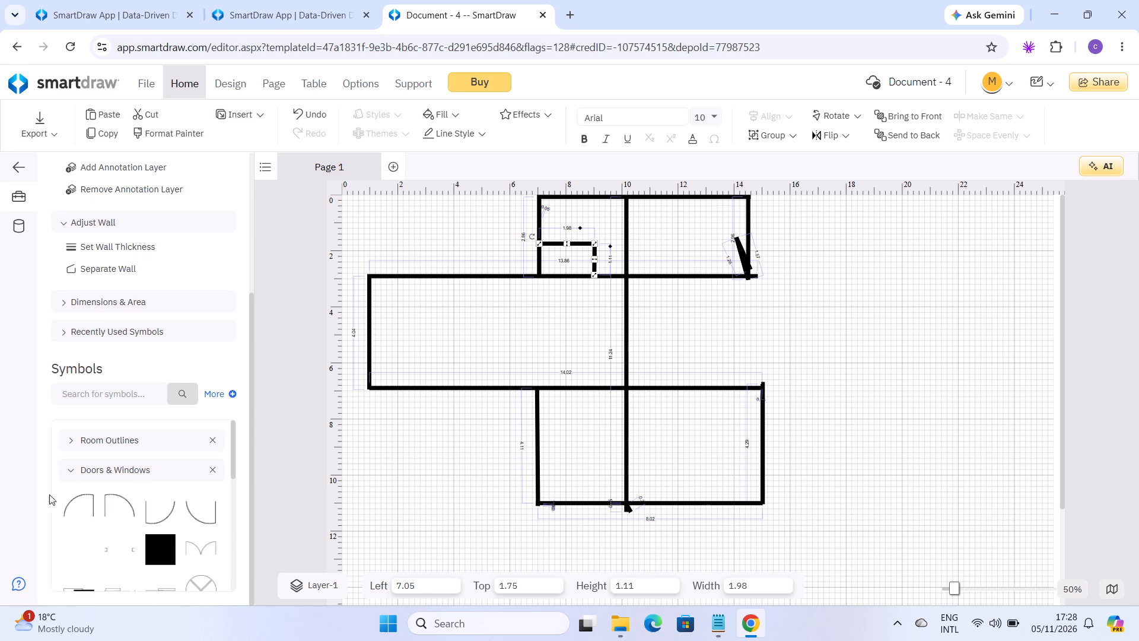
pyautogui.moveTo(70, 504); pyautogui.dragTo(243, 508)
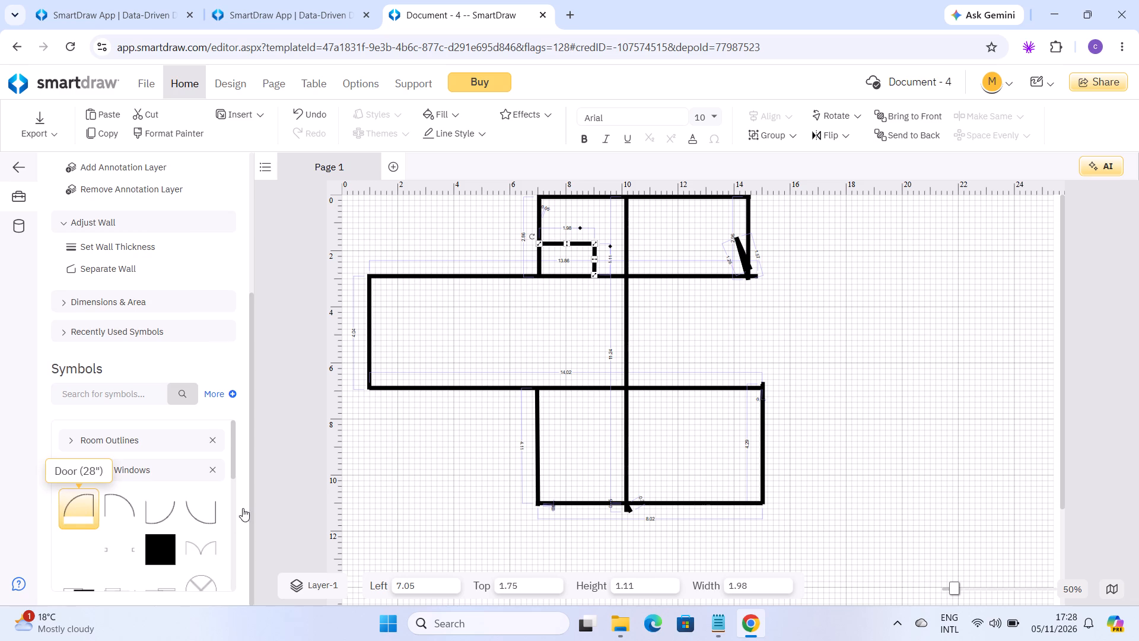
pyautogui.moveTo(243, 508); pyautogui.dragTo(539, 487)
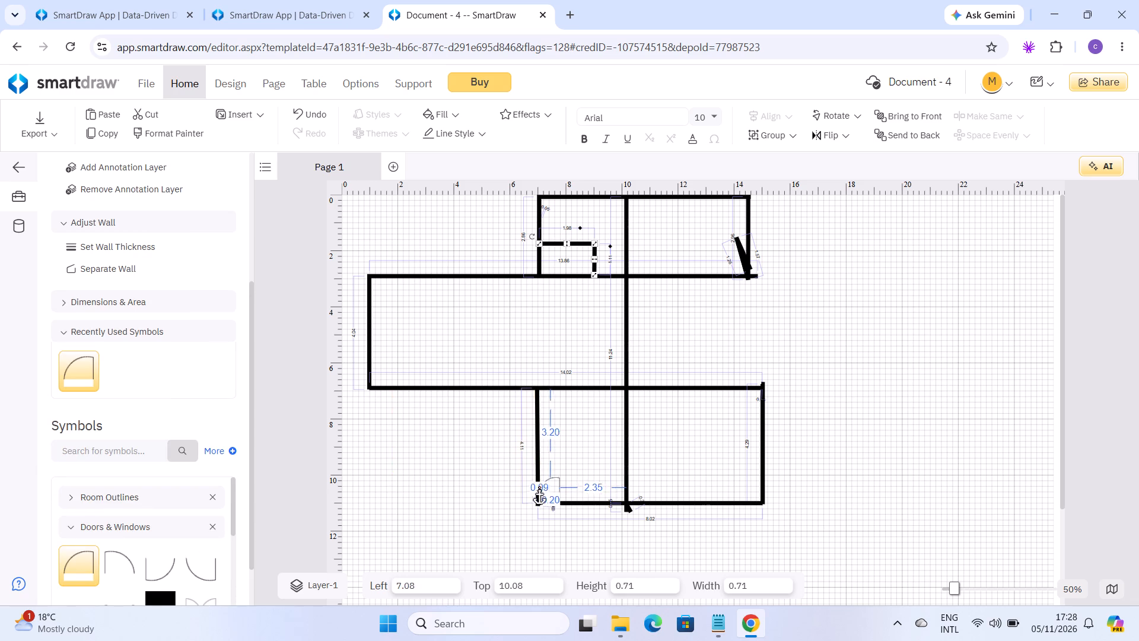
pyautogui.moveTo(539, 487); pyautogui.dragTo(610, 392)
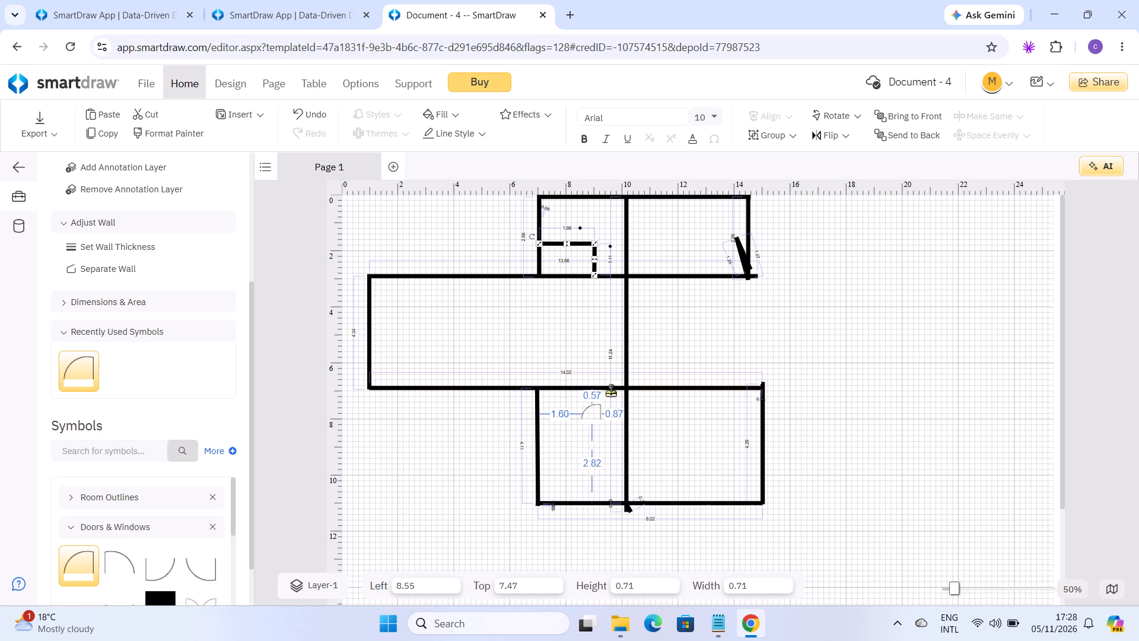
pyautogui.moveTo(610, 392); pyautogui.dragTo(613, 379)
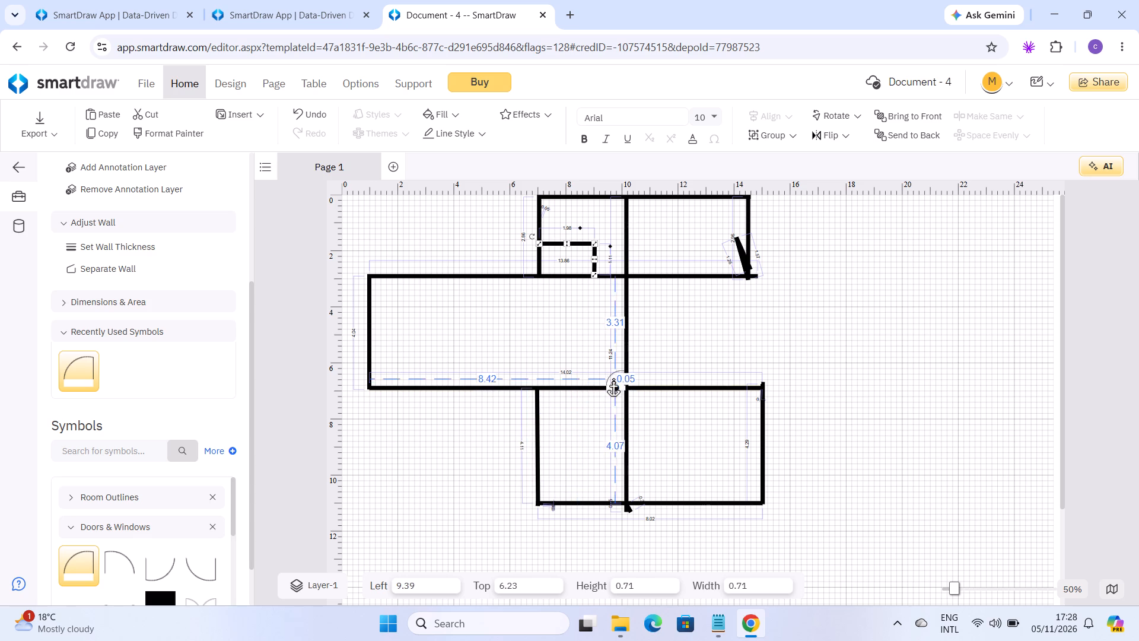
pyautogui.moveTo(613, 379); pyautogui.dragTo(613, 377)
pyautogui.click(677, 350)
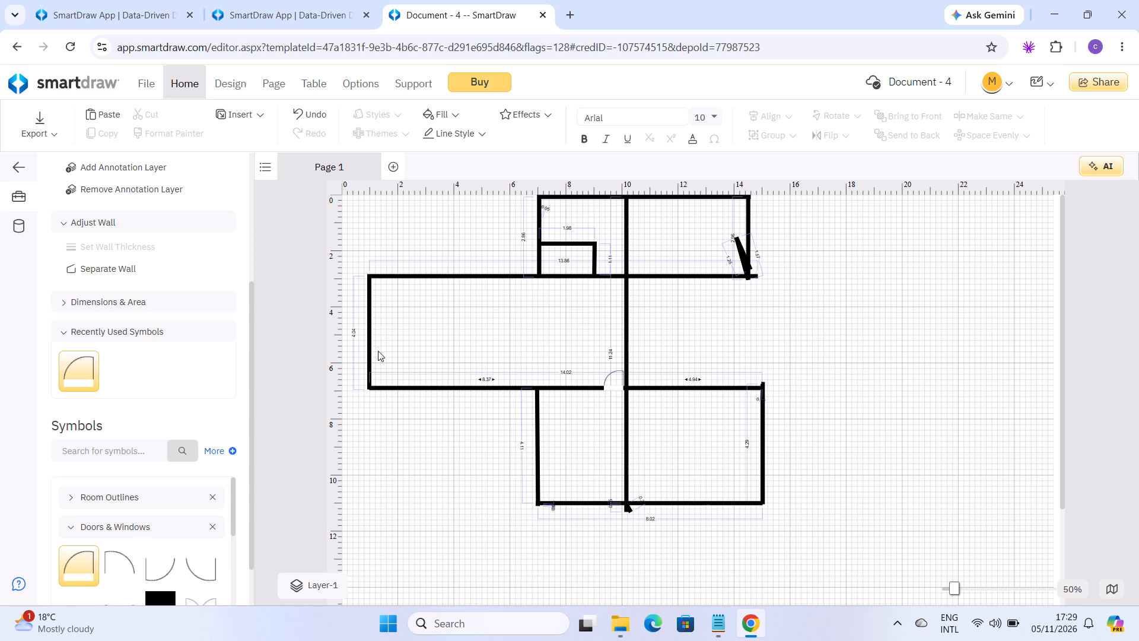
# Place a downward-curving single door symbol in the small upper-left room, near its right wall, at about Left 8.29, Top 2.15.
pyautogui.click(233, 558)
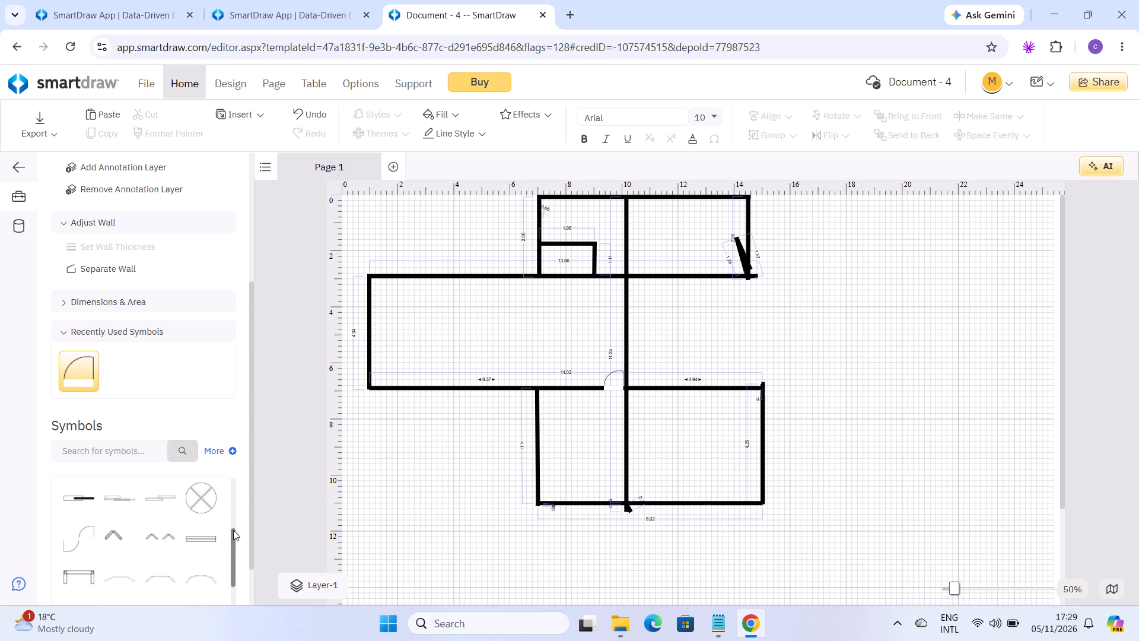
pyautogui.moveTo(233, 519); pyautogui.dragTo(203, 573)
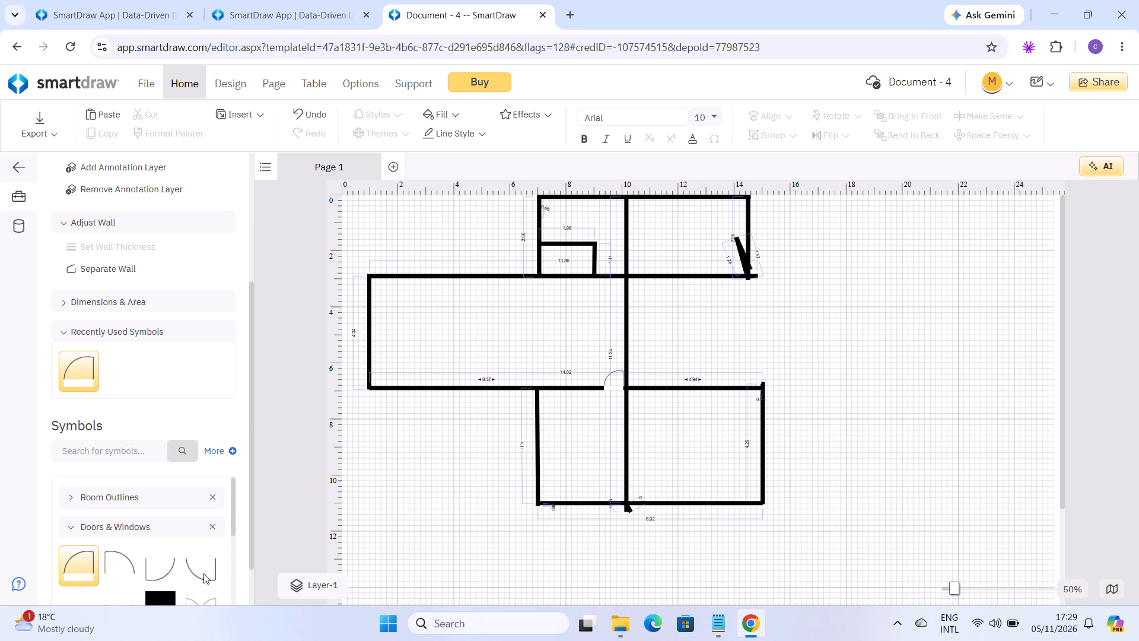
pyautogui.moveTo(203, 573); pyautogui.dragTo(491, 515)
pyautogui.moveTo(491, 515); pyautogui.dragTo(467, 429)
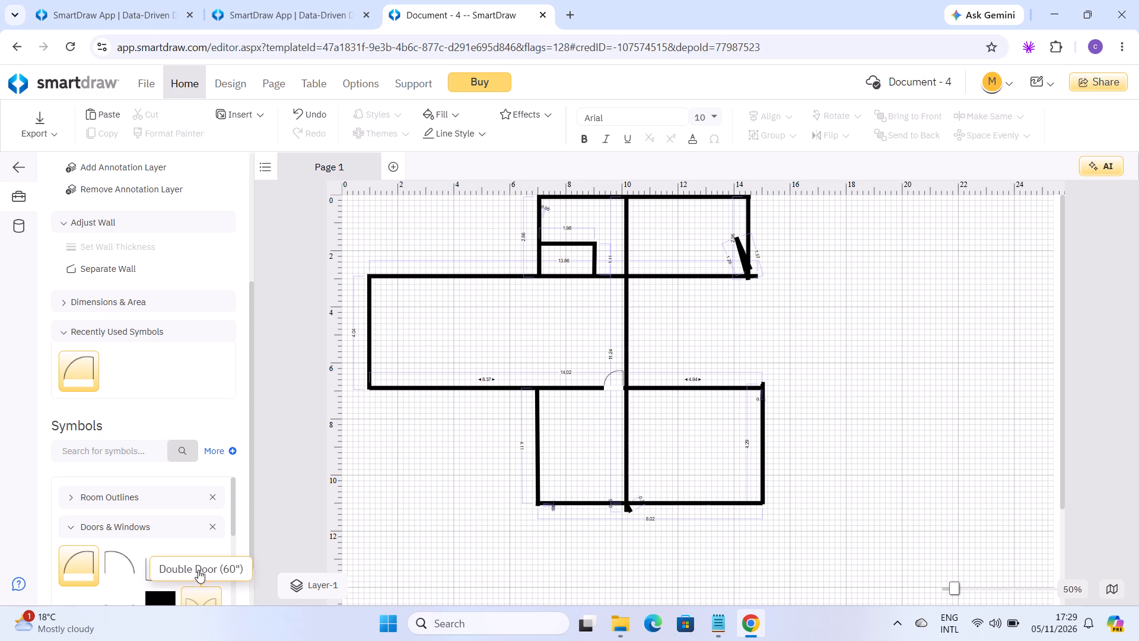
pyautogui.moveTo(203, 572); pyautogui.dragTo(516, 387)
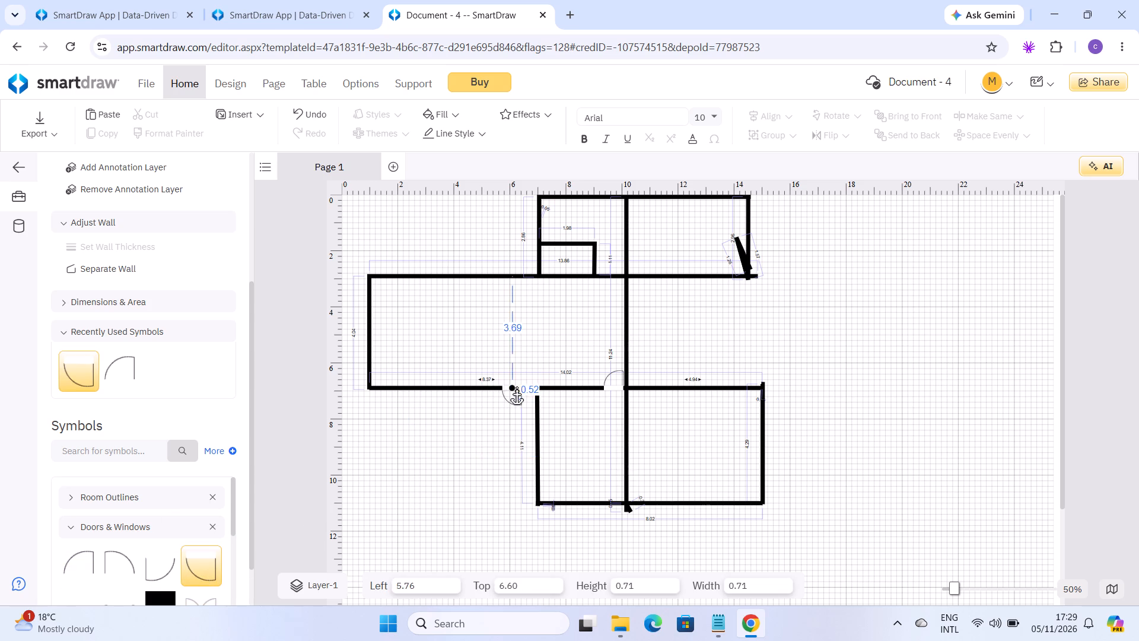
pyautogui.moveTo(516, 387); pyautogui.dragTo(599, 354)
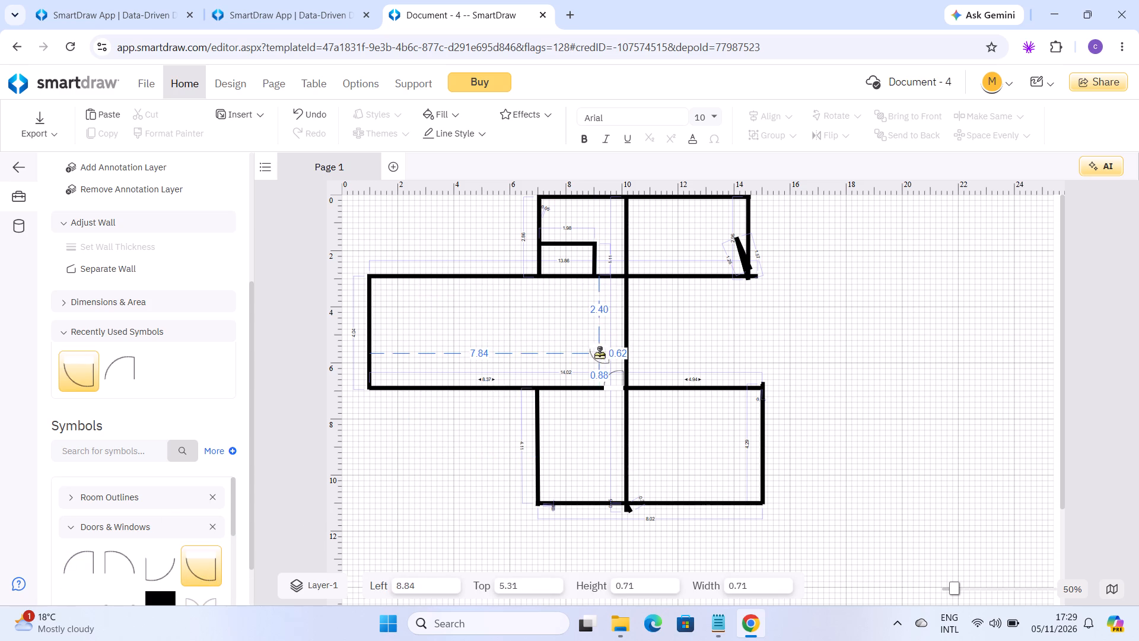
pyautogui.moveTo(599, 354); pyautogui.dragTo(621, 265)
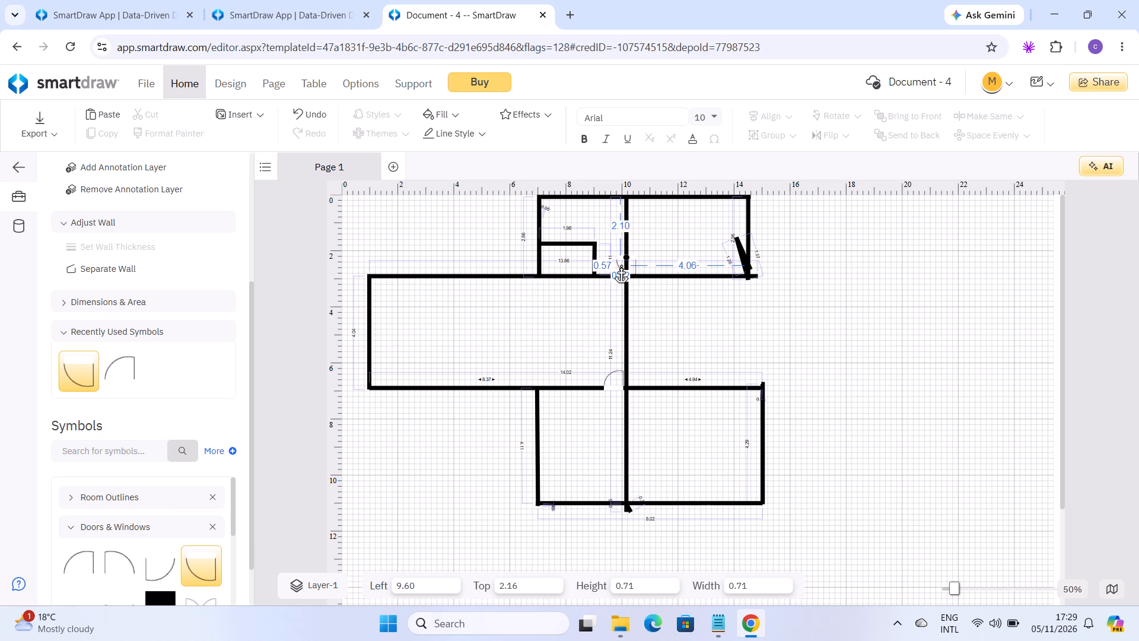
pyautogui.moveTo(621, 265); pyautogui.dragTo(581, 278)
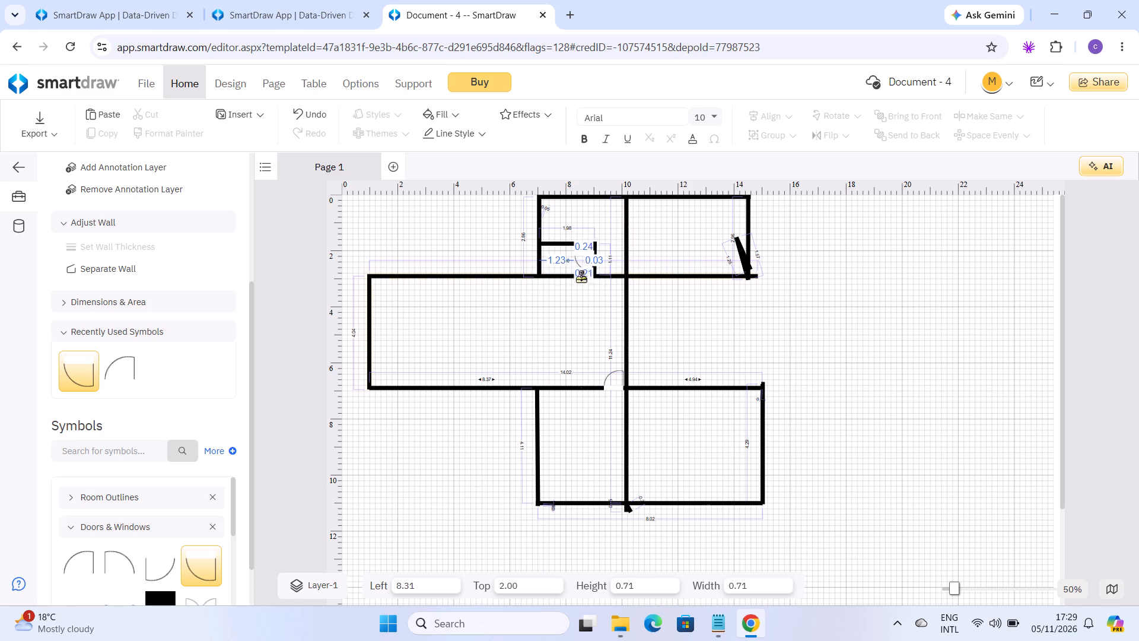
pyautogui.moveTo(581, 278); pyautogui.dragTo(582, 272)
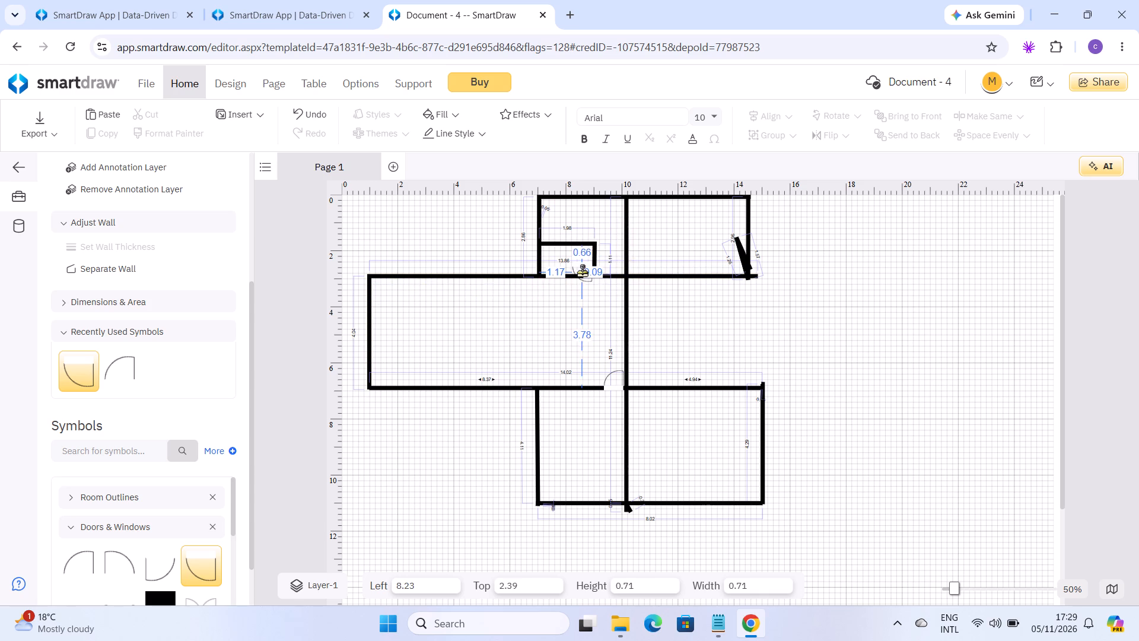
pyautogui.moveTo(582, 272); pyautogui.dragTo(587, 265)
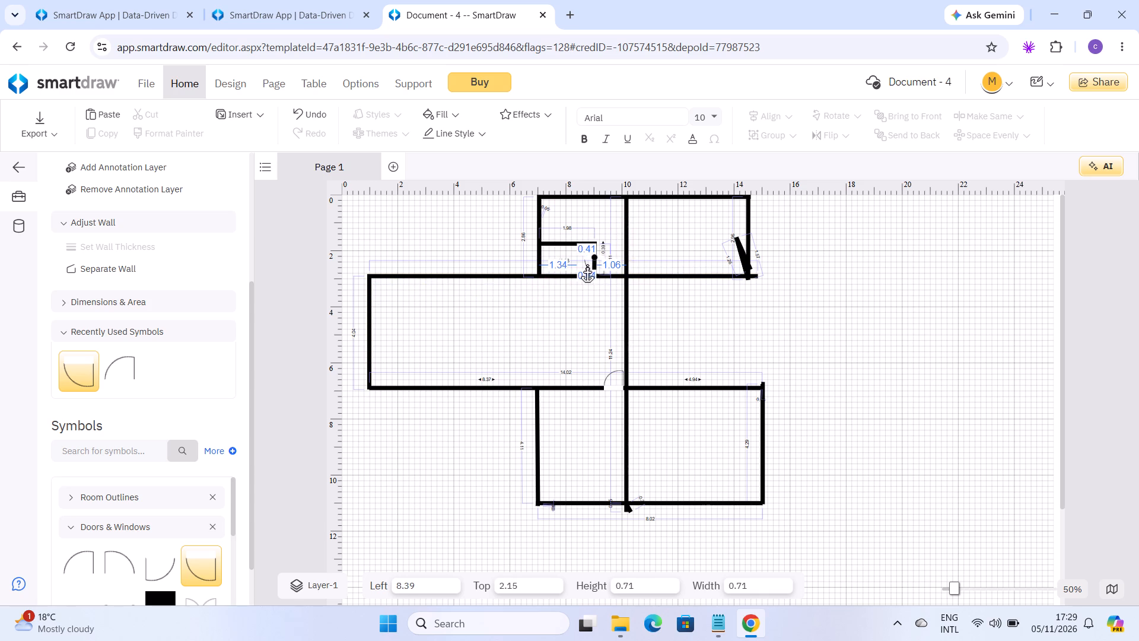
pyautogui.moveTo(587, 265); pyautogui.dragTo(584, 265)
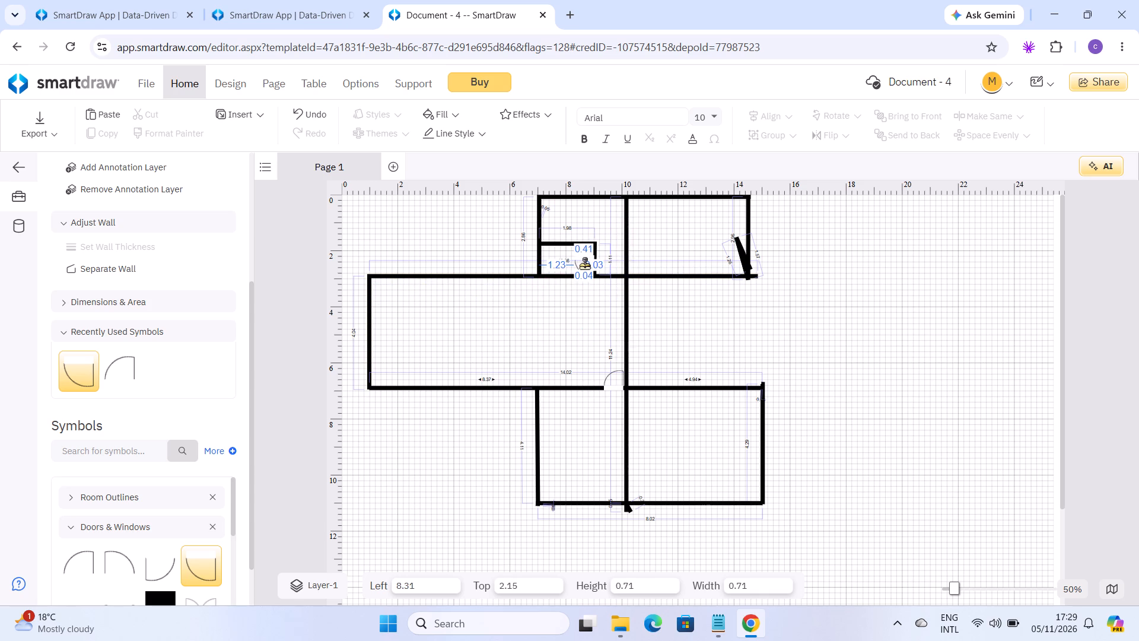
pyautogui.moveTo(584, 265); pyautogui.dragTo(586, 264)
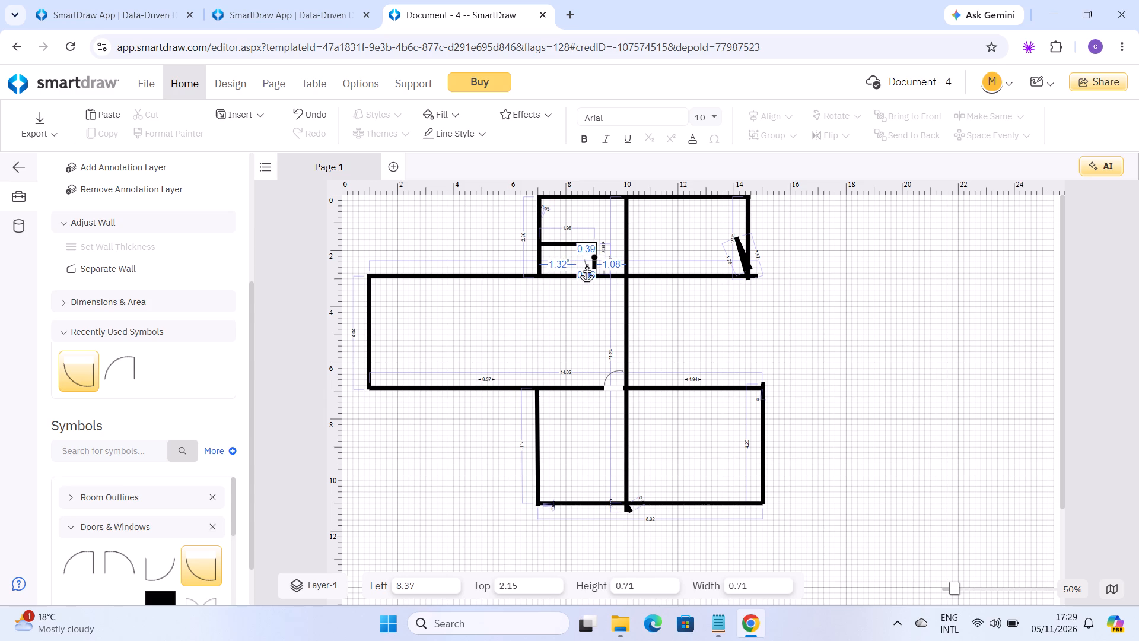
pyautogui.moveTo(586, 264); pyautogui.dragTo(584, 264)
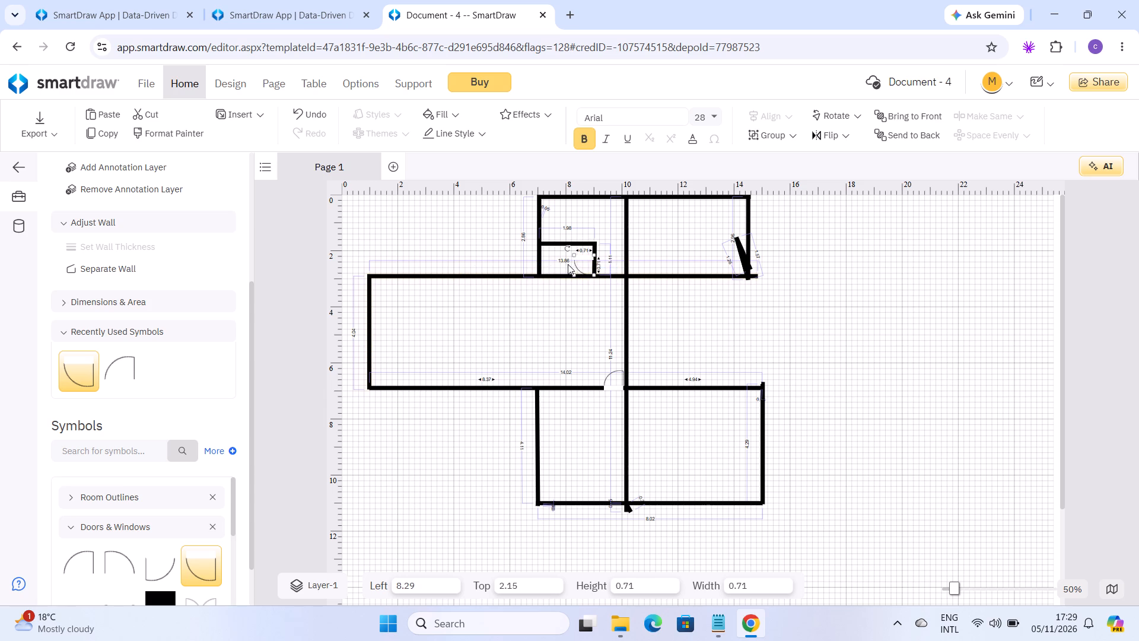
# Delete the downward-curving single door symbol from the small room in the upper-left area of the plan.
pyautogui.click(584, 265)
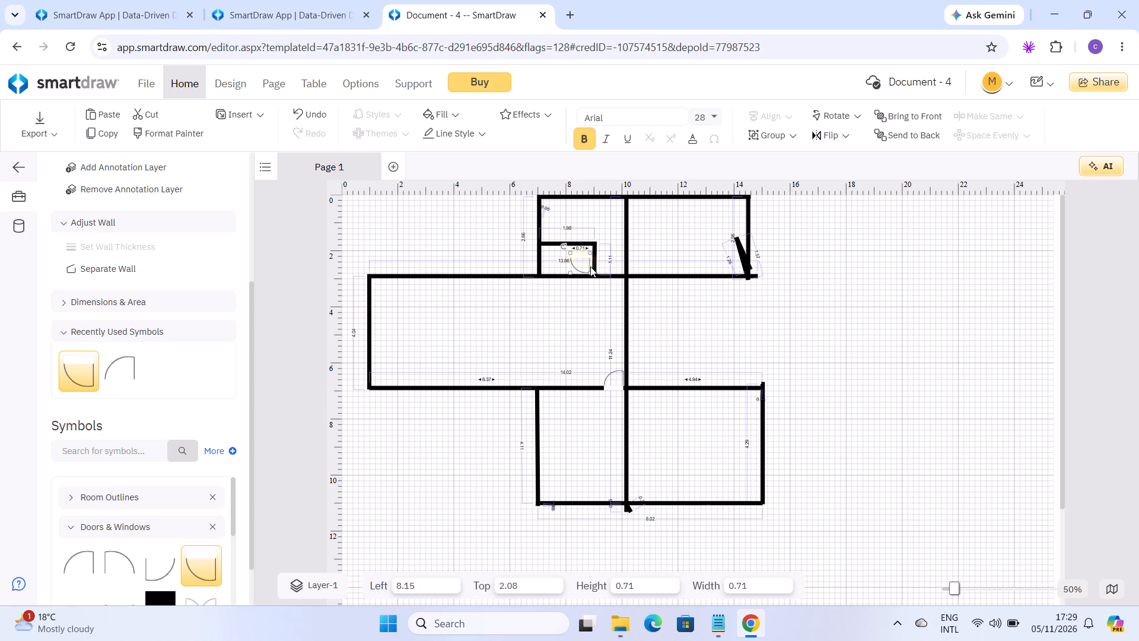
pyautogui.click(590, 265)
pyautogui.click(590, 265)
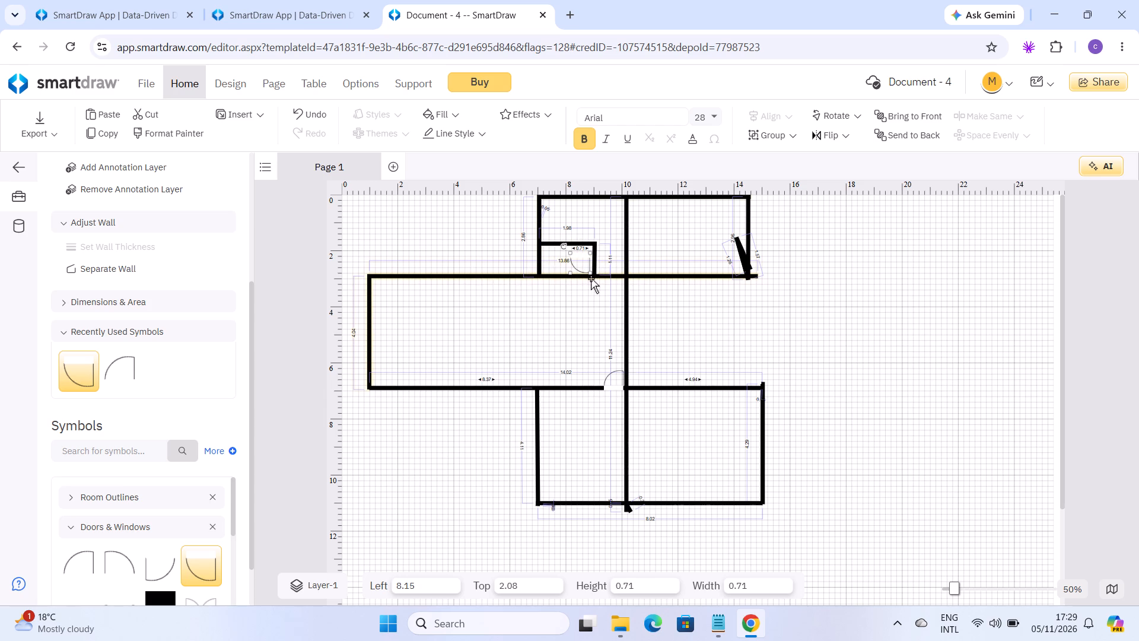
pyautogui.moveTo(581, 265); pyautogui.dragTo(421, 231)
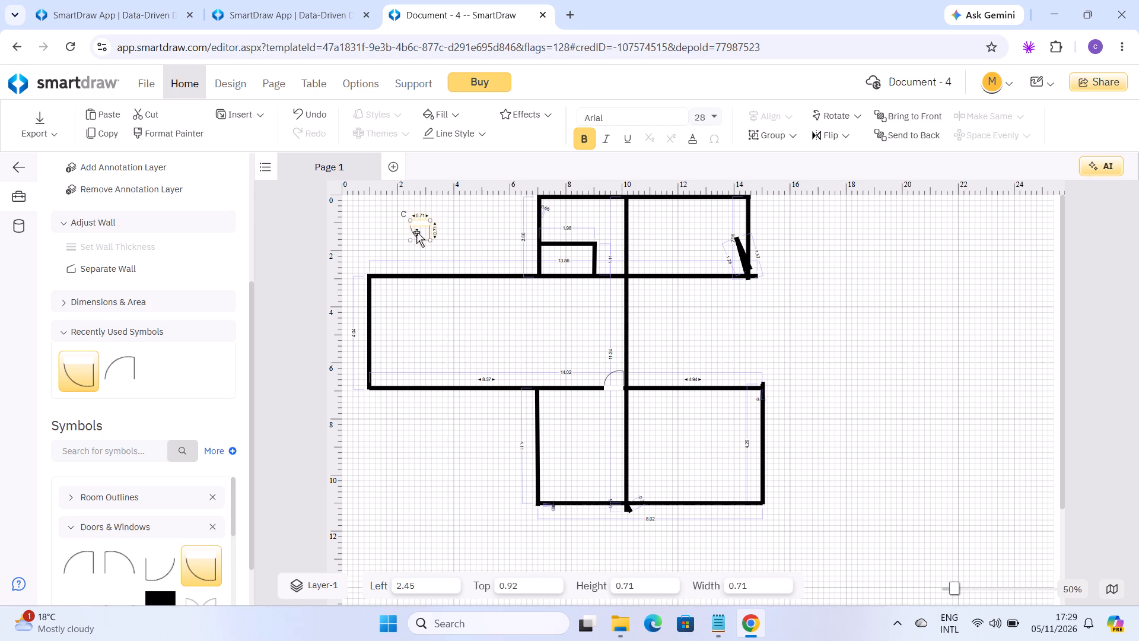
pyautogui.rightClick(416, 232)
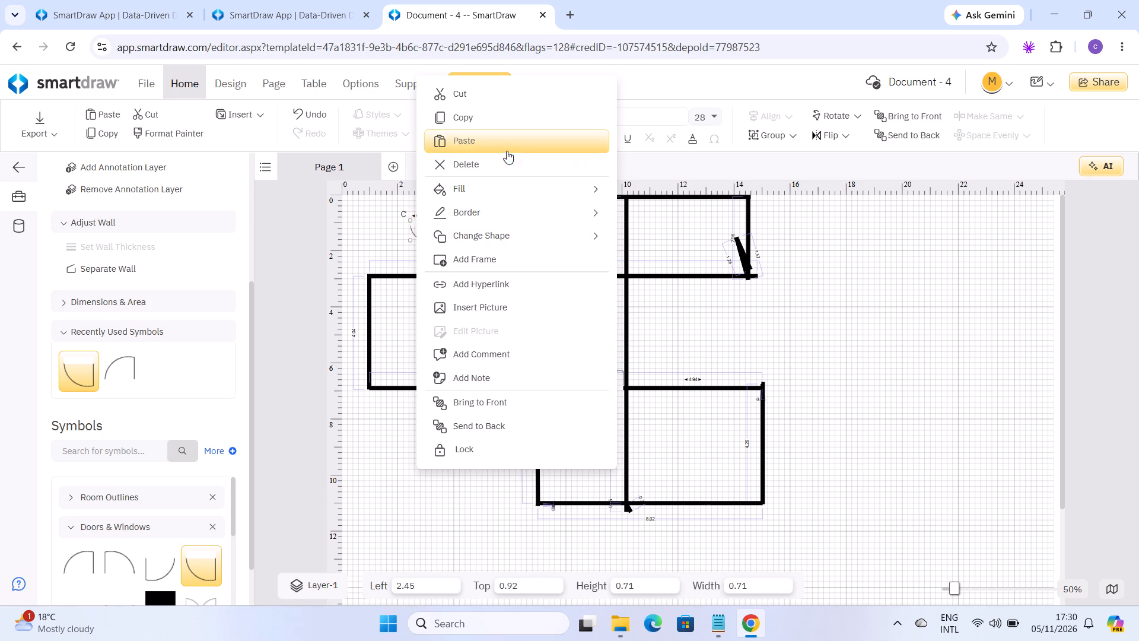
pyautogui.click(498, 169)
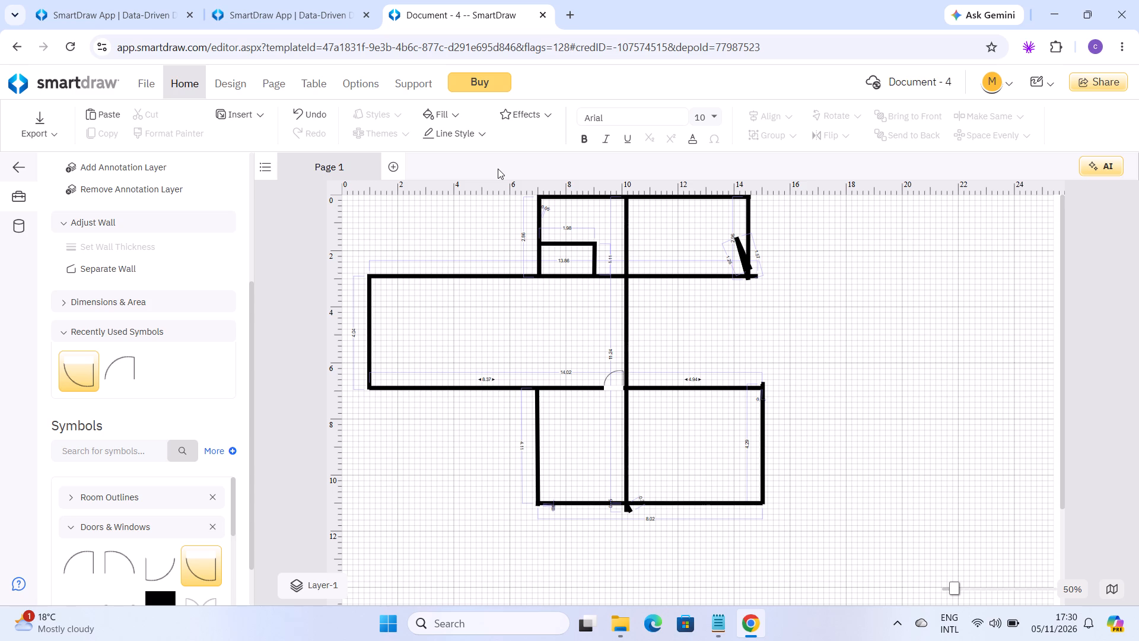
pyautogui.click(498, 169)
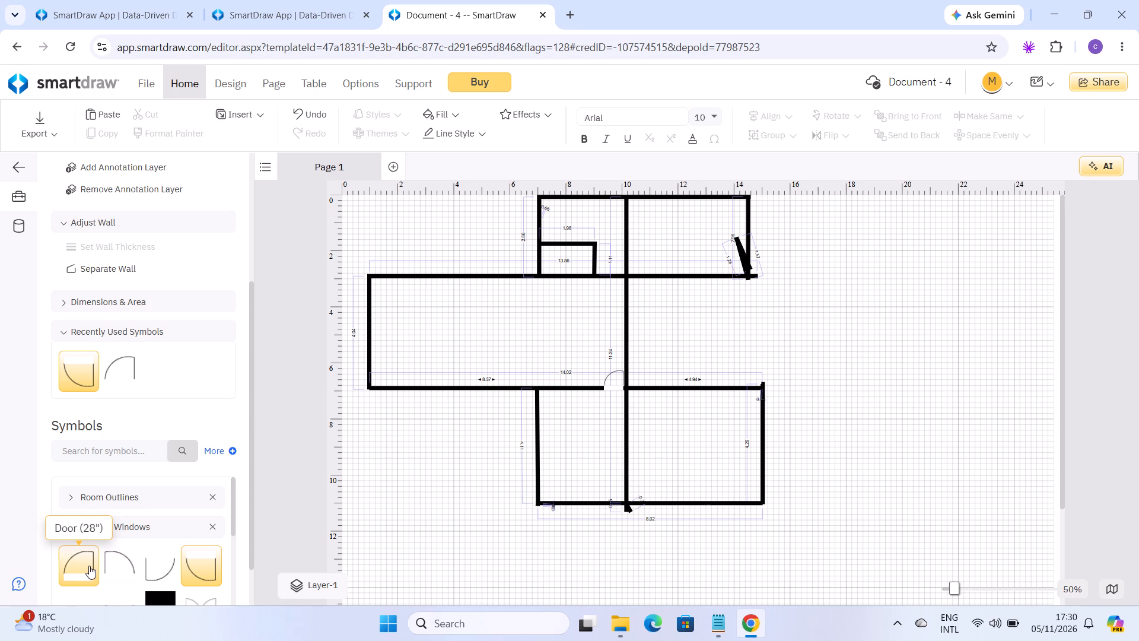
# Place a Door (28") symbol in the 13.86 wall below the upper rooms, immediately left of the vertical dividing wall.
pyautogui.moveTo(89, 566); pyautogui.dragTo(519, 405)
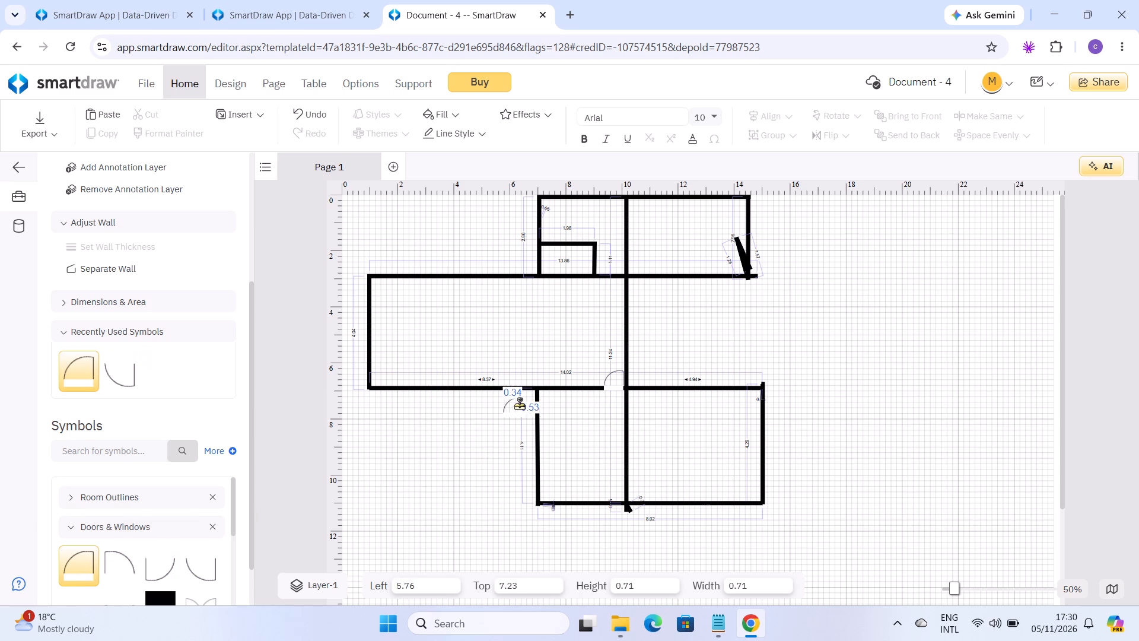
pyautogui.moveTo(519, 405); pyautogui.dragTo(616, 271)
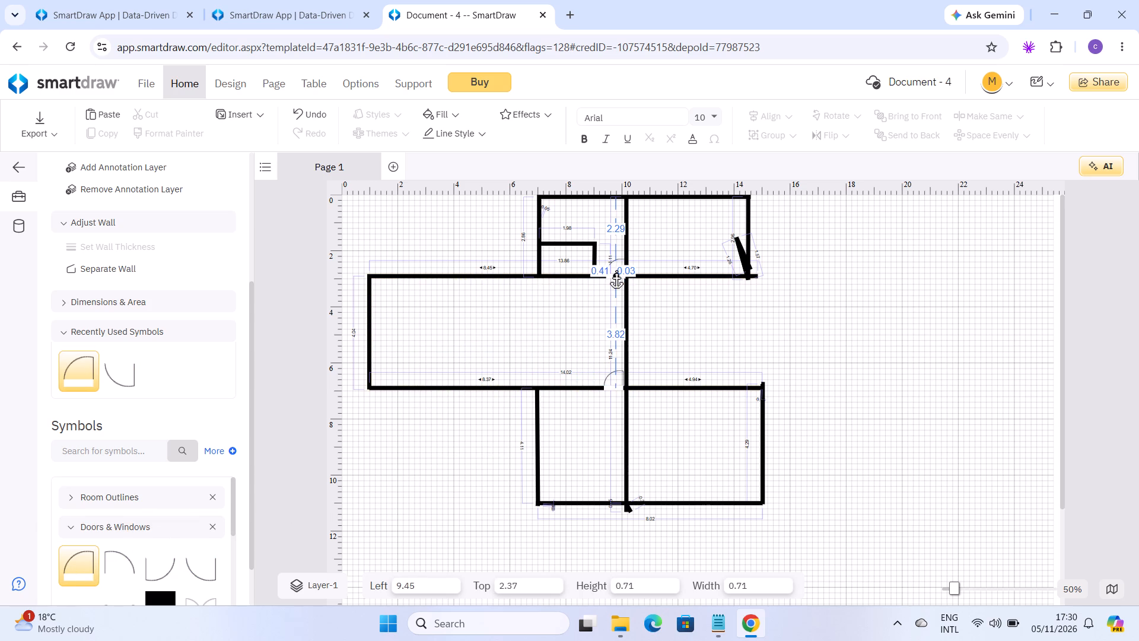
pyautogui.moveTo(616, 271); pyautogui.dragTo(615, 260)
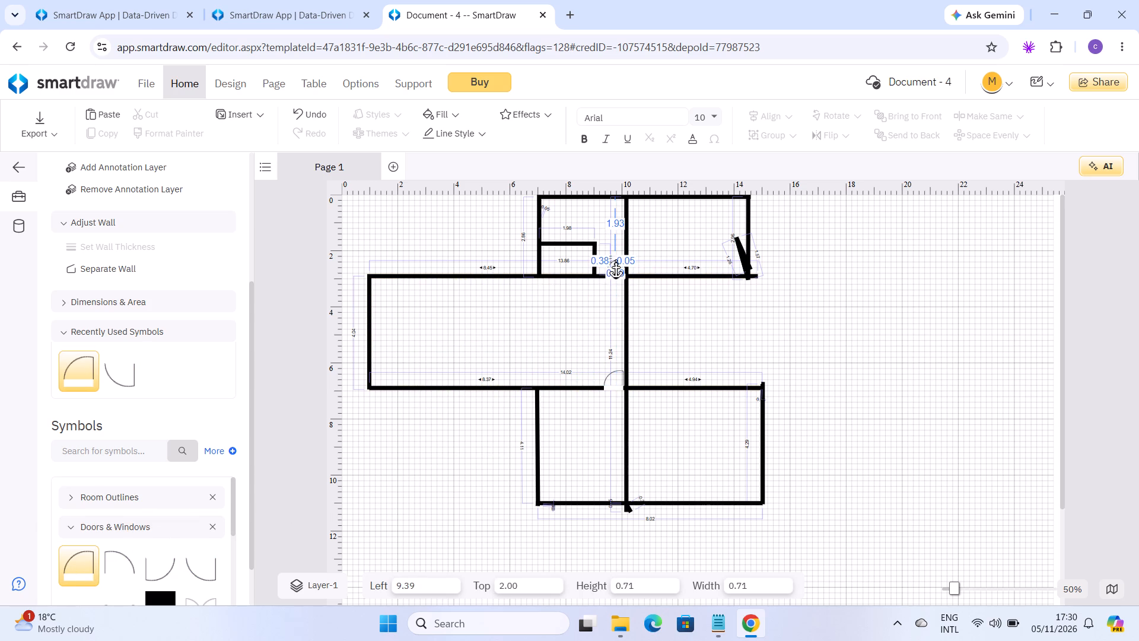
pyautogui.moveTo(615, 260); pyautogui.dragTo(617, 263)
pyautogui.click(711, 335)
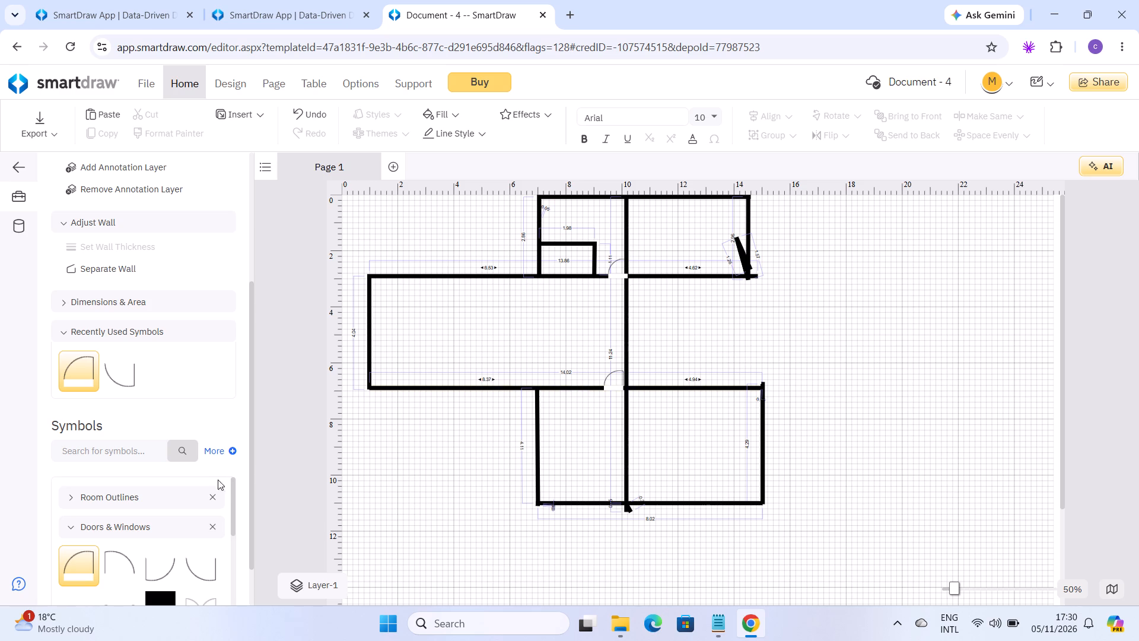
# Place the mirrored upward-curving single door symbol in the bottom 8.02 wall, at the lower-left room's corner, at about Left 7.04, Top 10.38.
pyautogui.moveTo(113, 567); pyautogui.dragTo(575, 477)
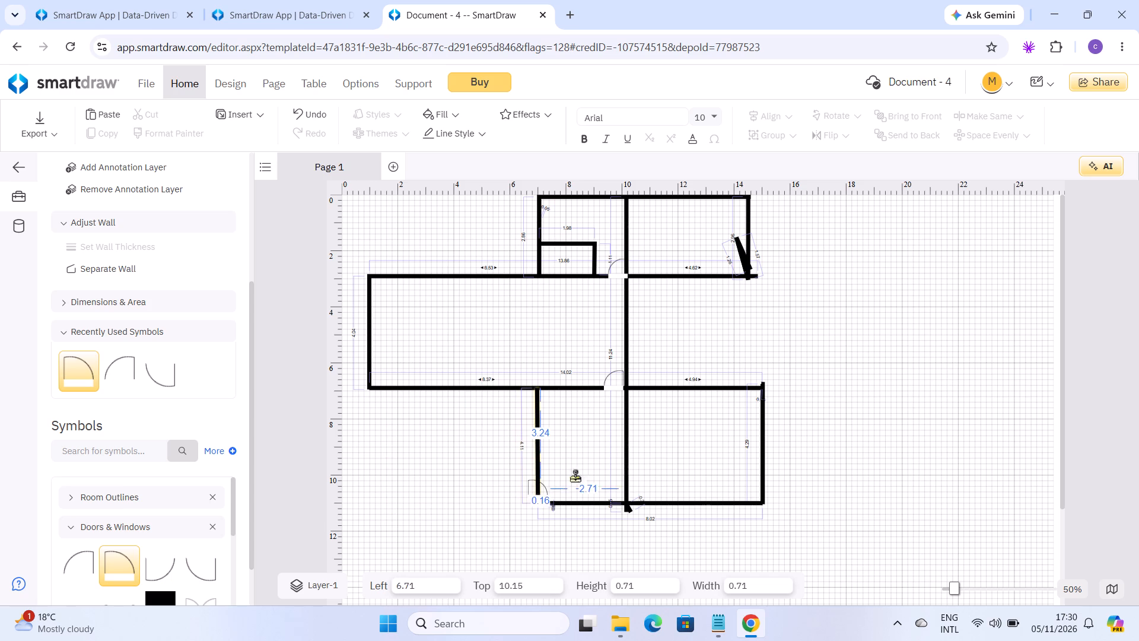
pyautogui.moveTo(575, 477); pyautogui.dragTo(638, 417)
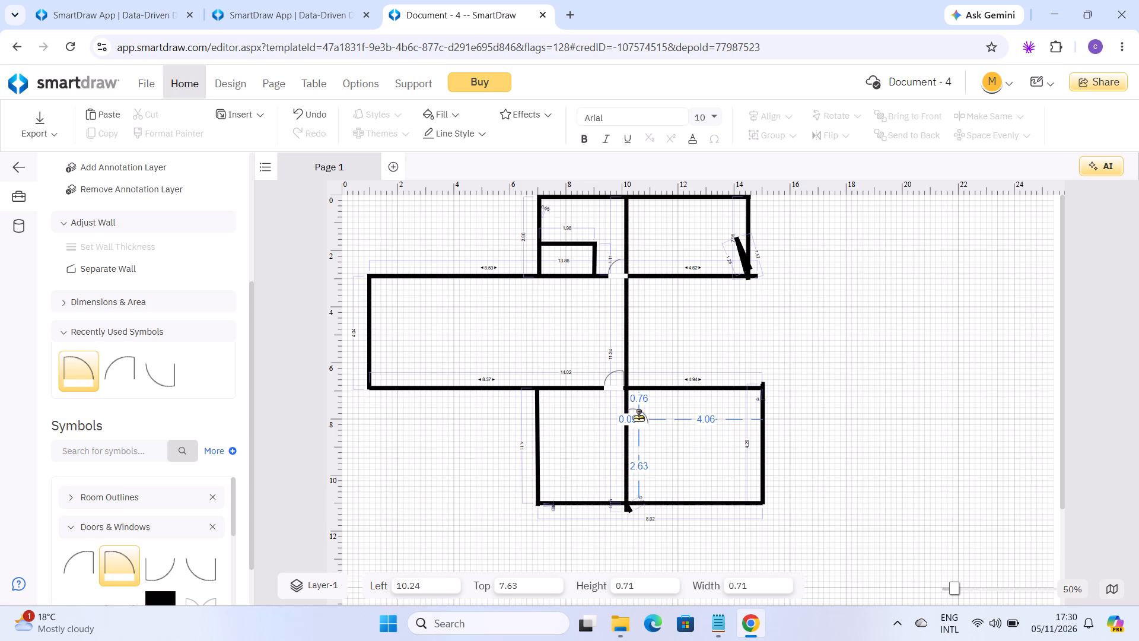
pyautogui.moveTo(638, 417); pyautogui.dragTo(616, 335)
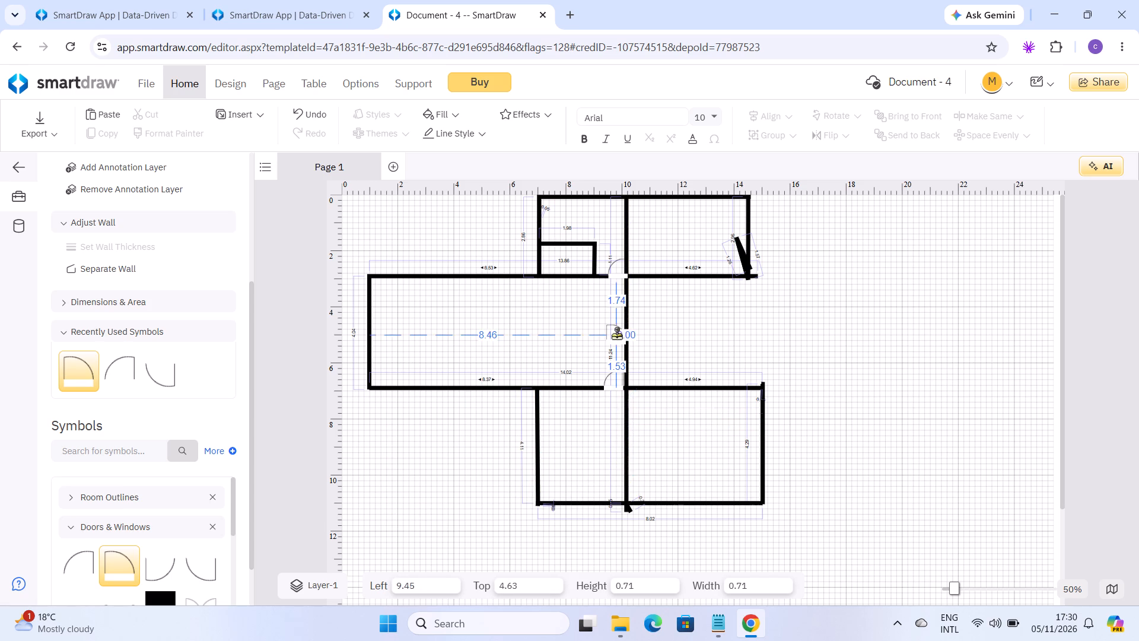
pyautogui.moveTo(616, 335); pyautogui.dragTo(643, 271)
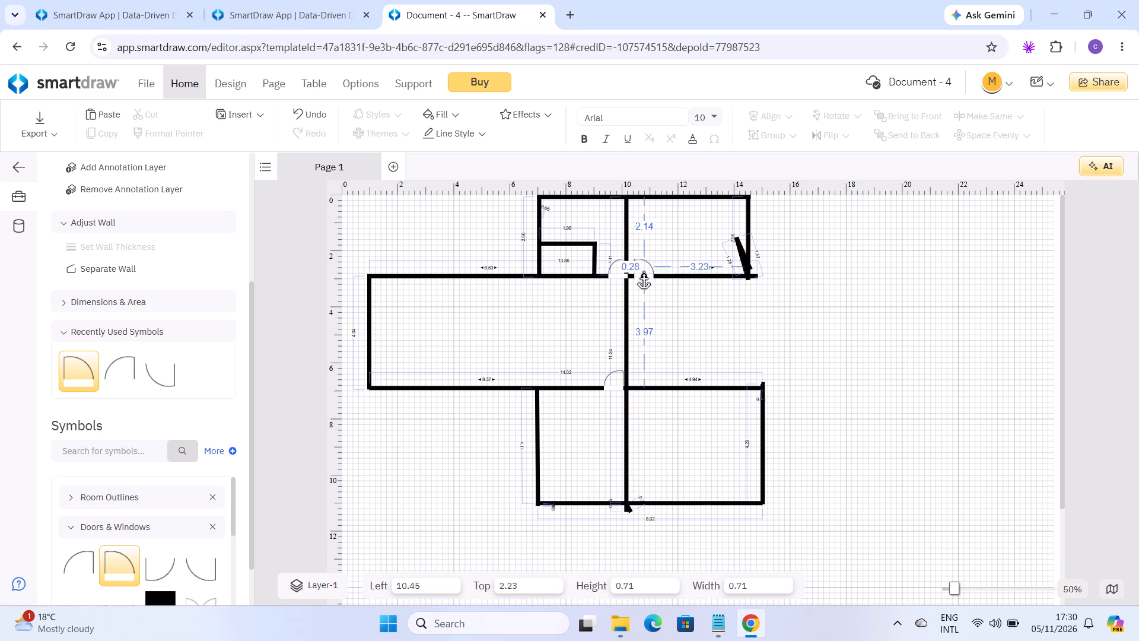
pyautogui.moveTo(643, 271); pyautogui.dragTo(632, 366)
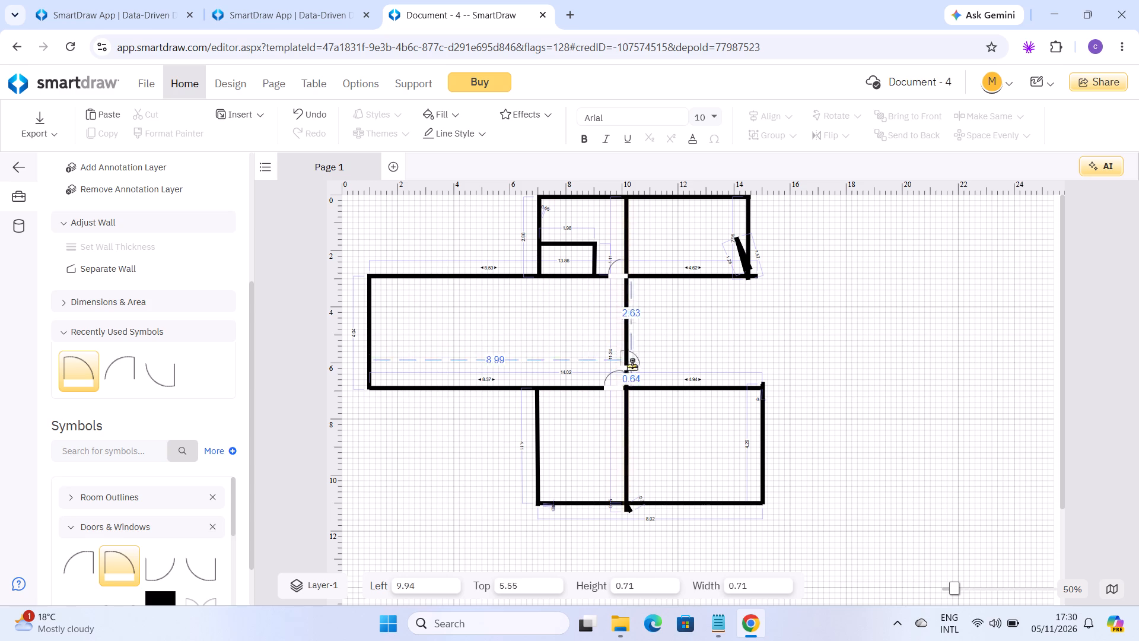
pyautogui.moveTo(632, 366); pyautogui.dragTo(555, 482)
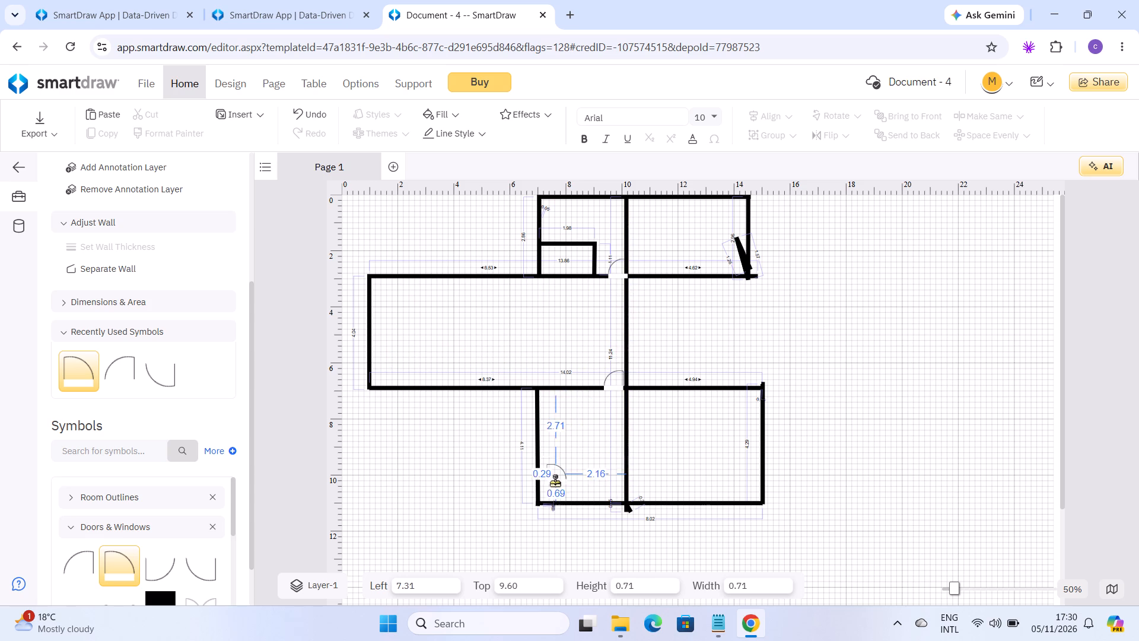
pyautogui.moveTo(555, 482); pyautogui.dragTo(552, 490)
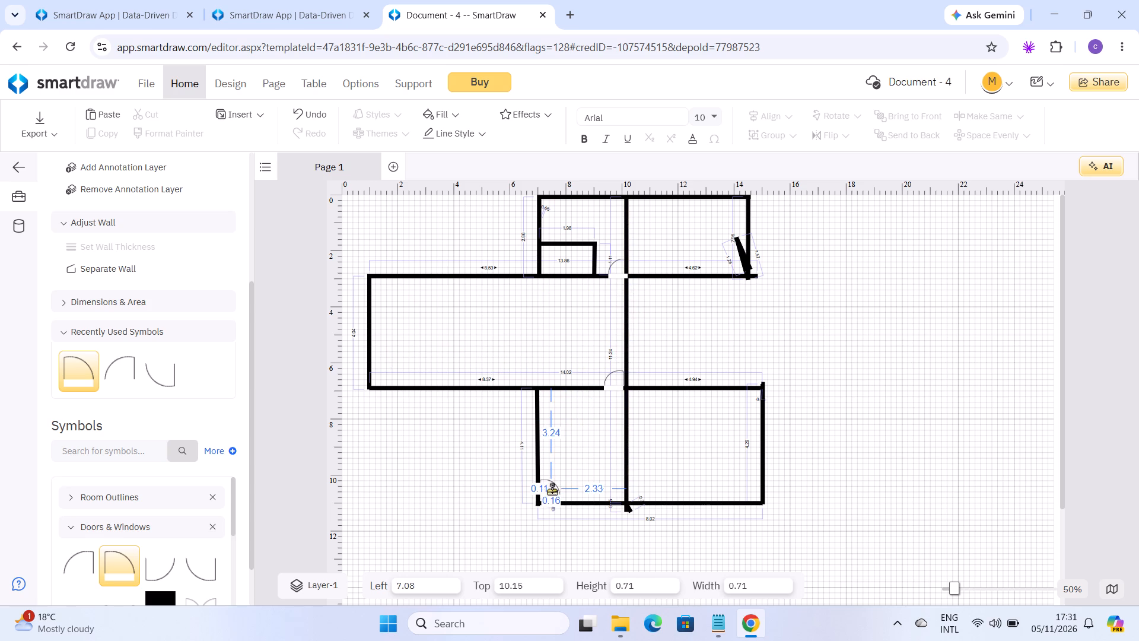
pyautogui.moveTo(552, 490); pyautogui.dragTo(553, 492)
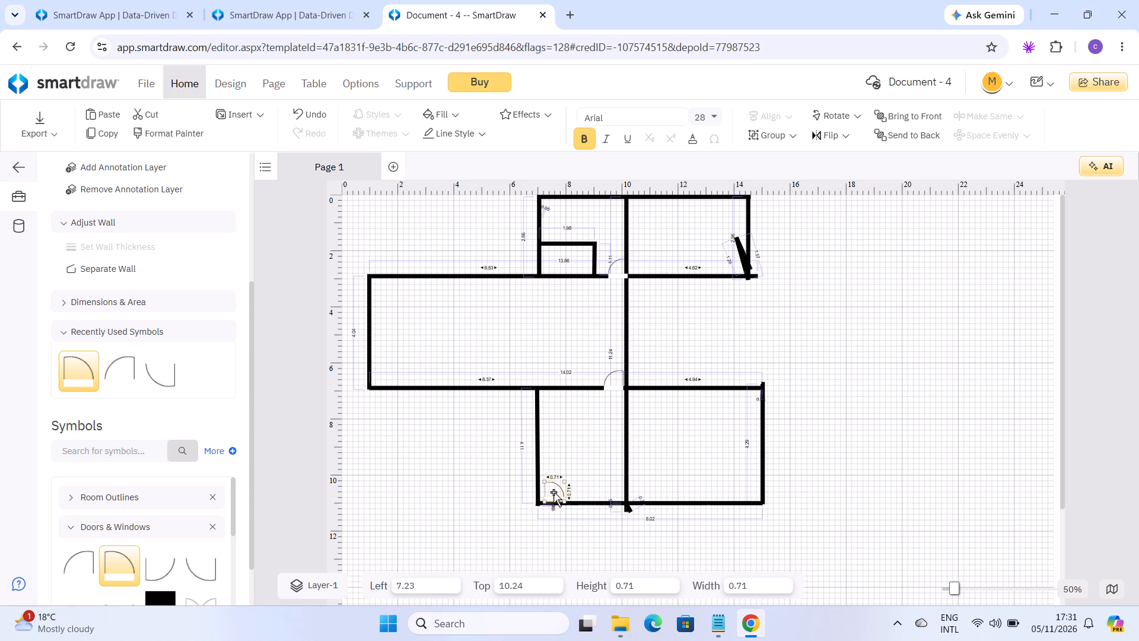
pyautogui.click(584, 524)
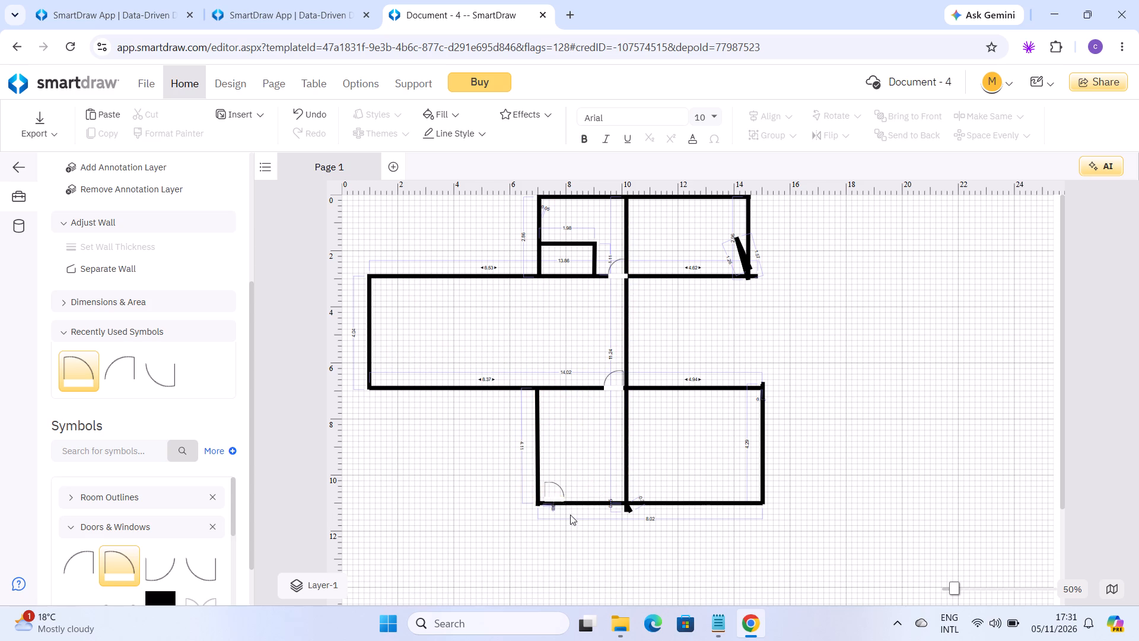
pyautogui.moveTo(555, 495); pyautogui.dragTo(547, 496)
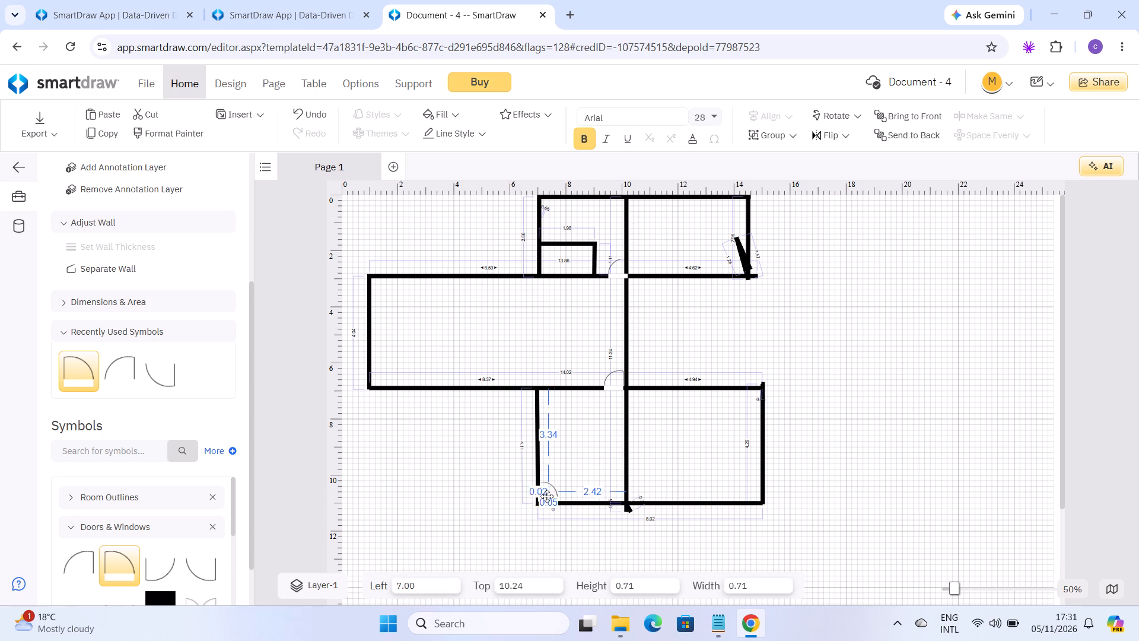
pyautogui.moveTo(547, 496); pyautogui.dragTo(549, 497)
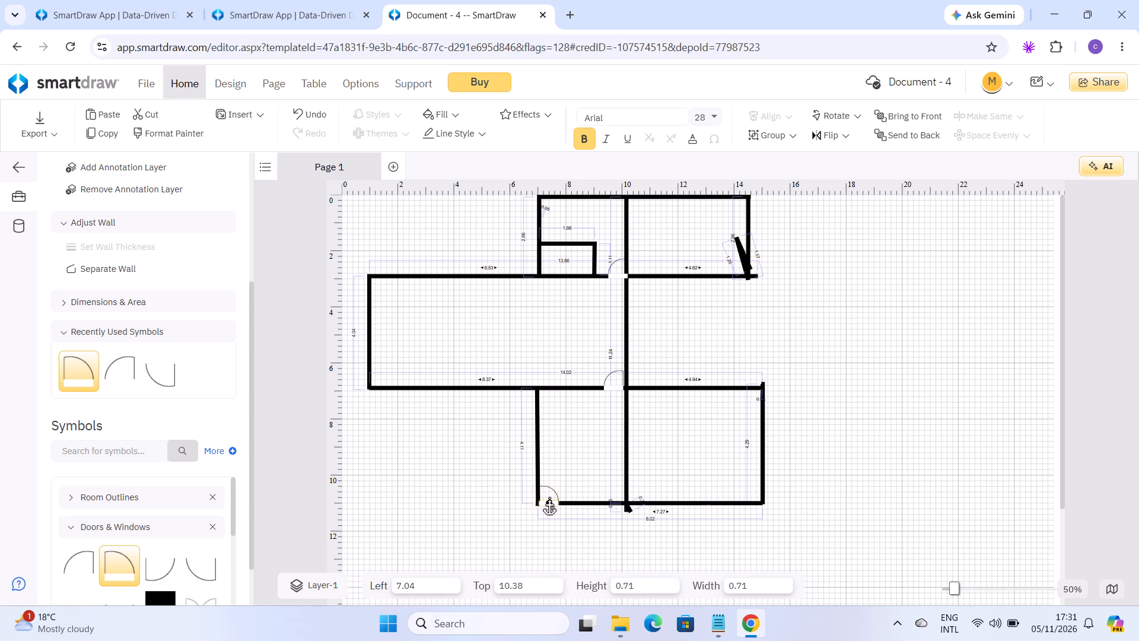
pyautogui.click(679, 525)
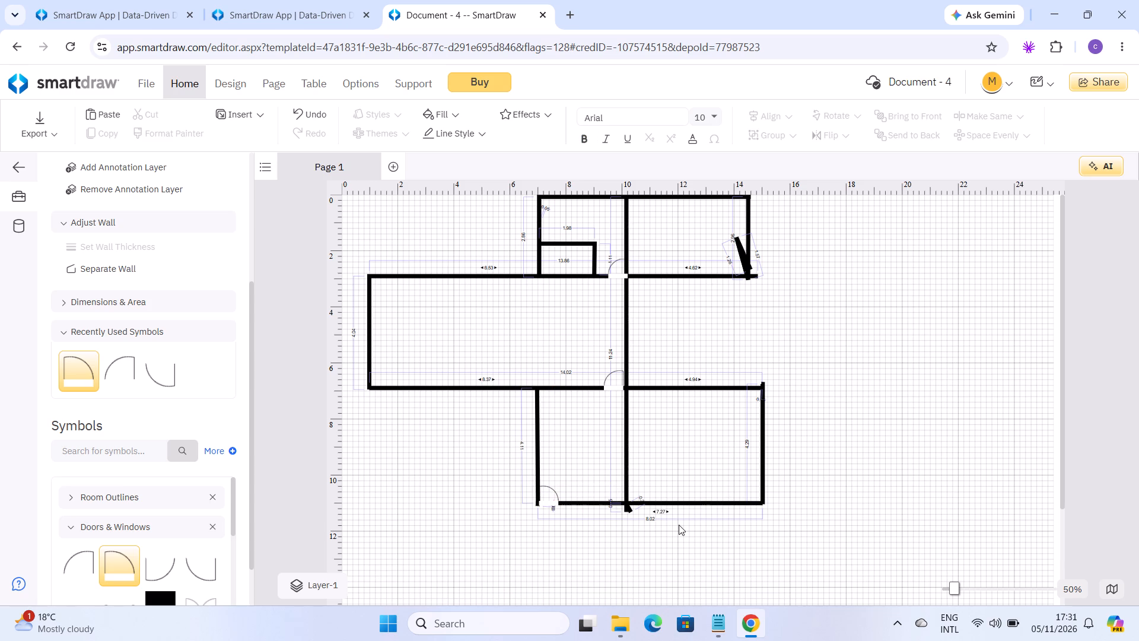
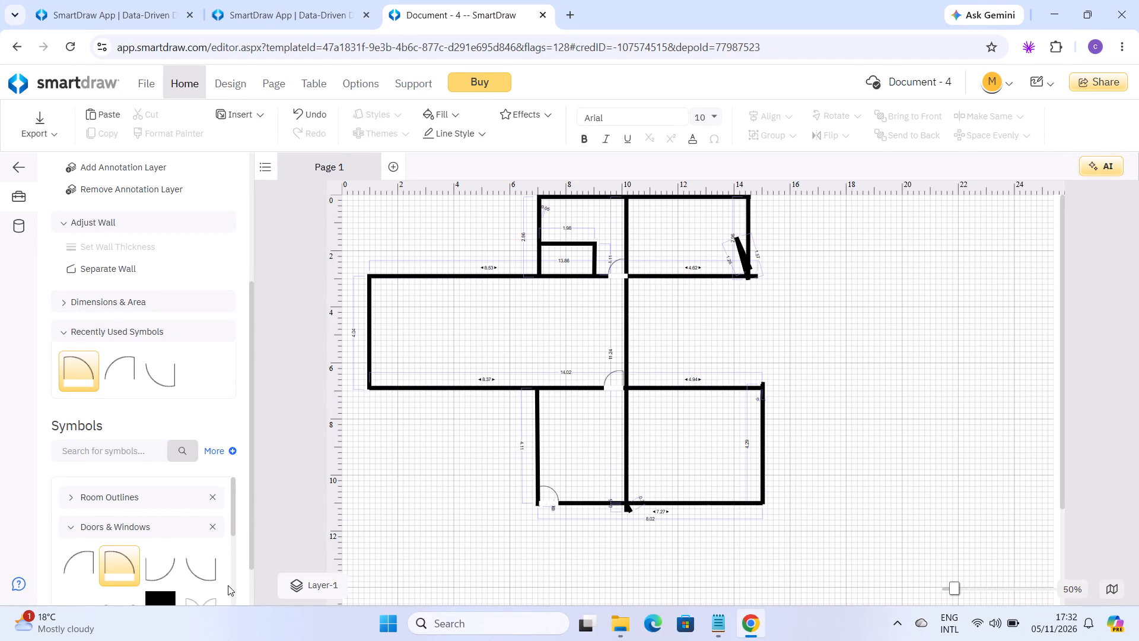
# Place a Double Folding Door (48") symbol in the bottom wall of the lower-right room, near that room's right corner.
pyautogui.doubleClick(229, 570)
pyautogui.click(236, 556)
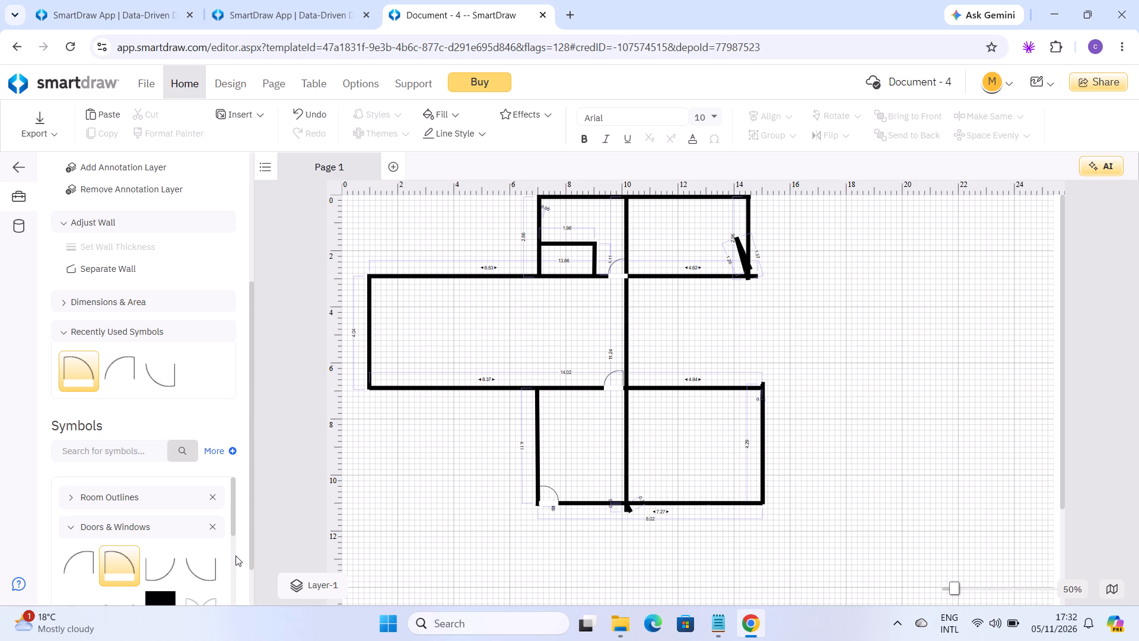
pyautogui.click(230, 557)
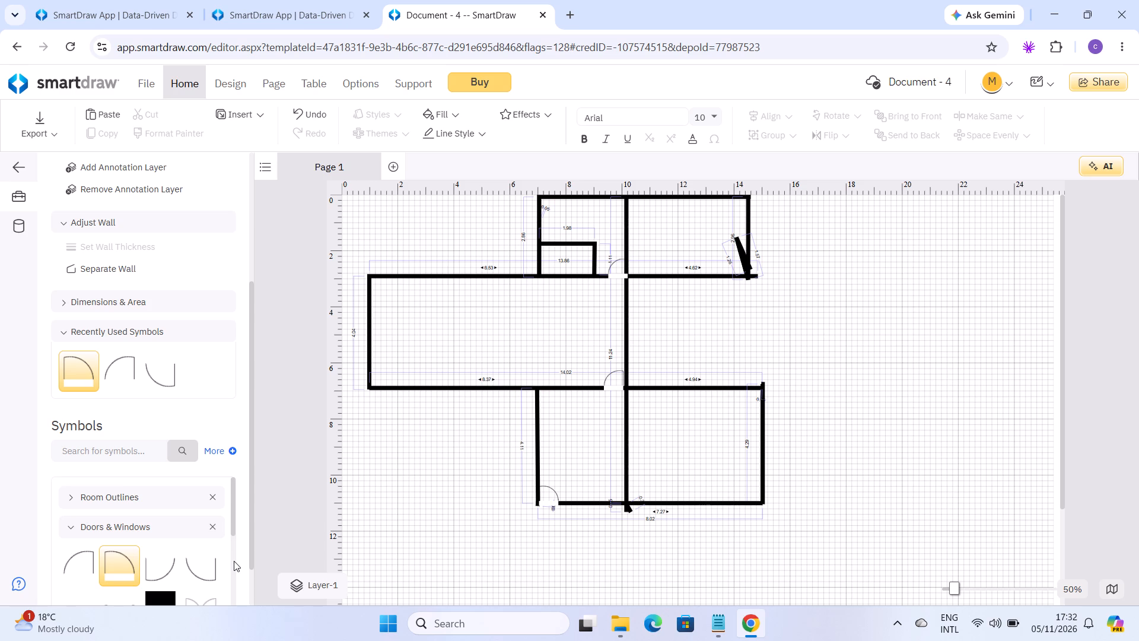
pyautogui.doubleClick(234, 561)
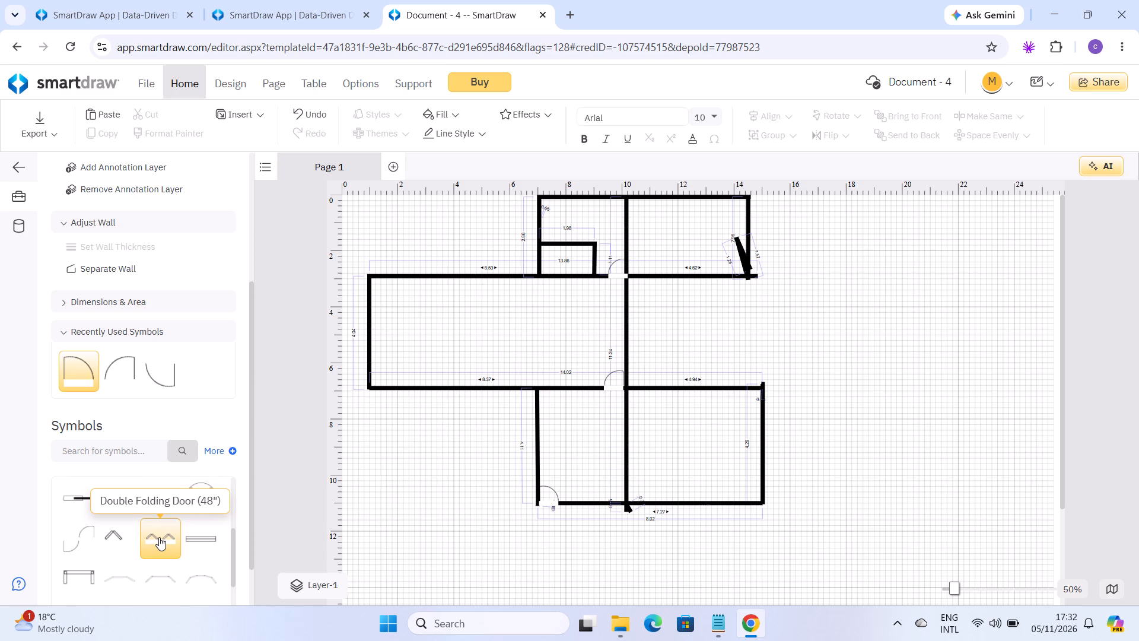
pyautogui.moveTo(159, 537); pyautogui.dragTo(478, 383)
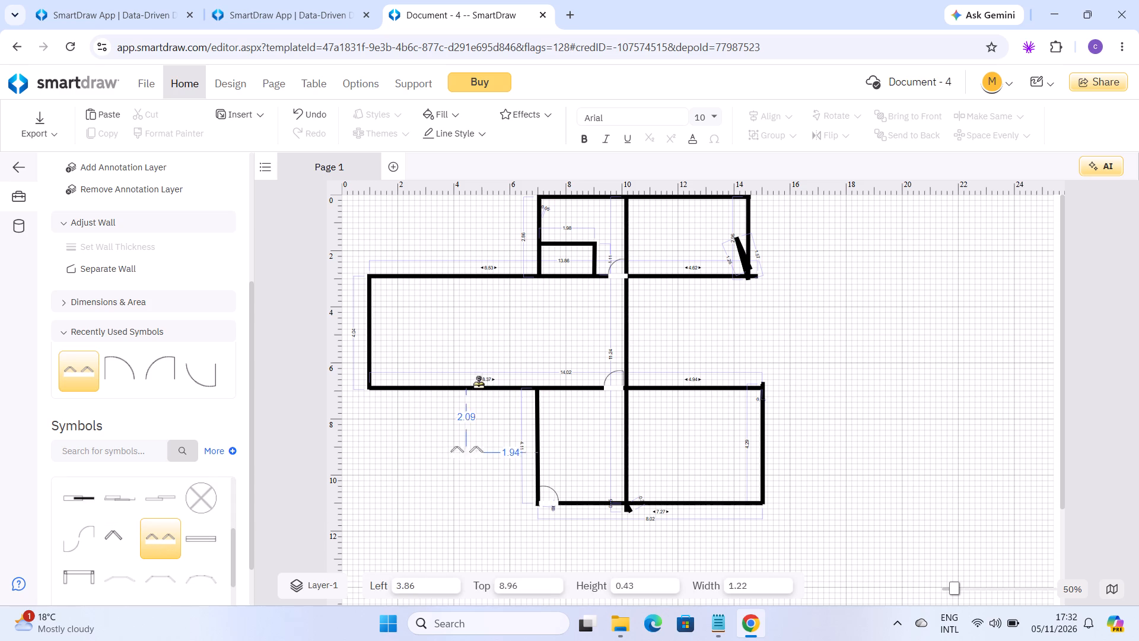
pyautogui.moveTo(478, 383); pyautogui.dragTo(493, 354)
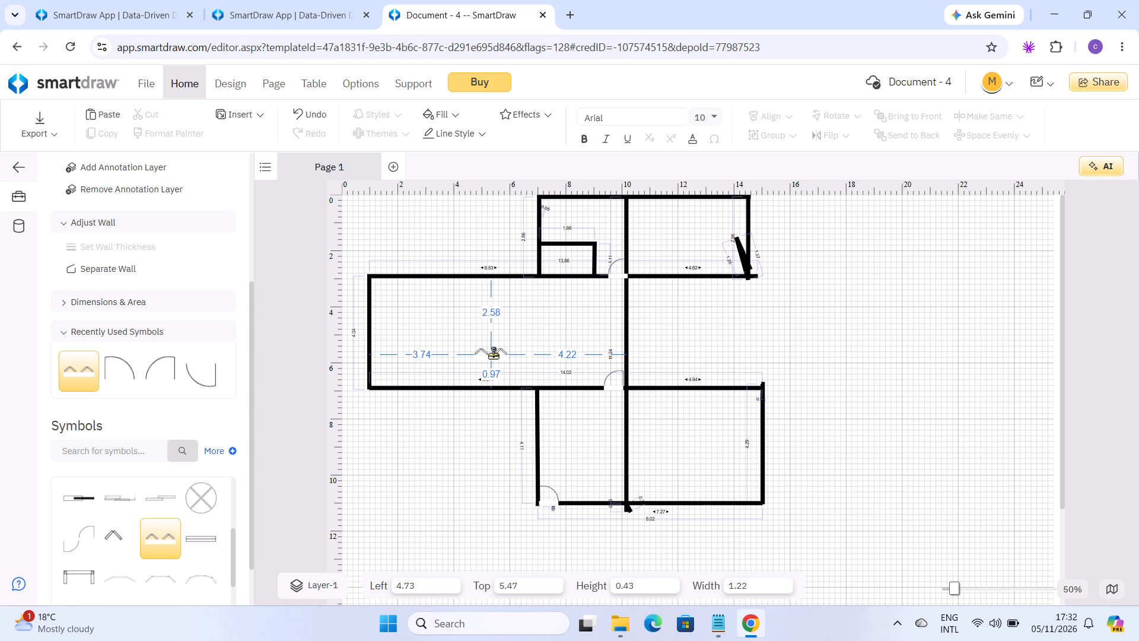
pyautogui.moveTo(493, 354); pyautogui.dragTo(582, 306)
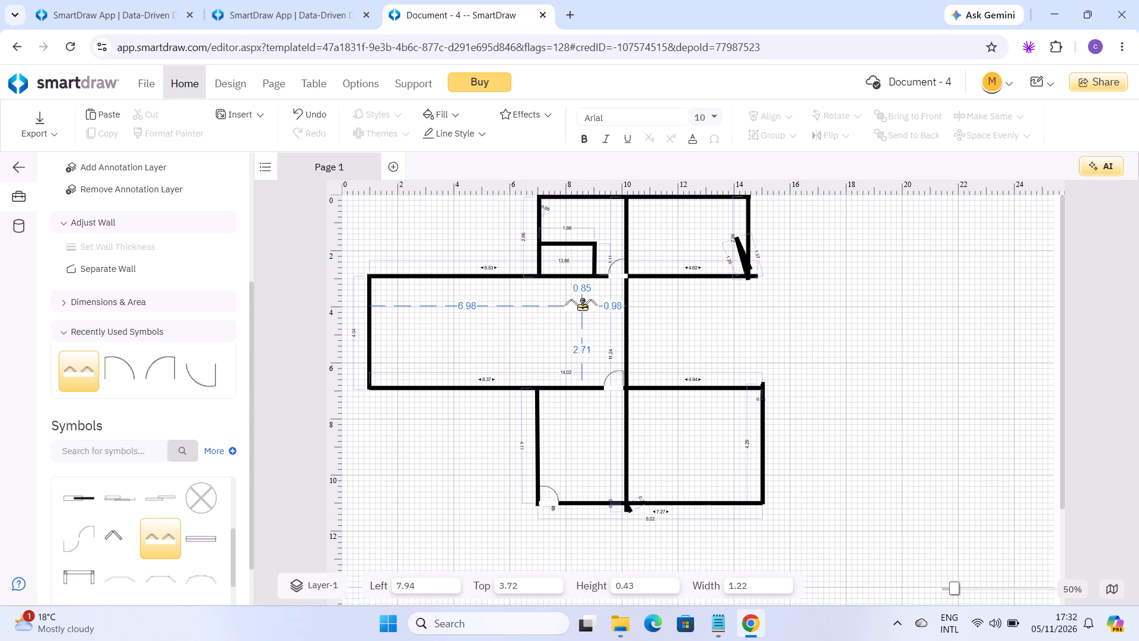
pyautogui.moveTo(582, 306); pyautogui.dragTo(705, 424)
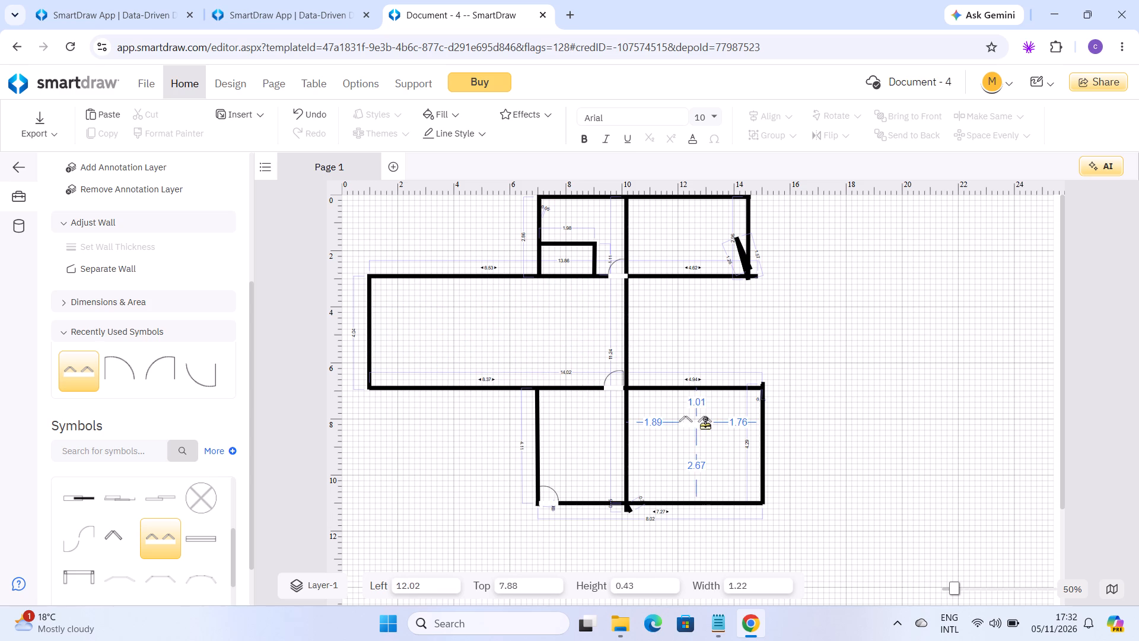
pyautogui.moveTo(705, 424); pyautogui.dragTo(720, 510)
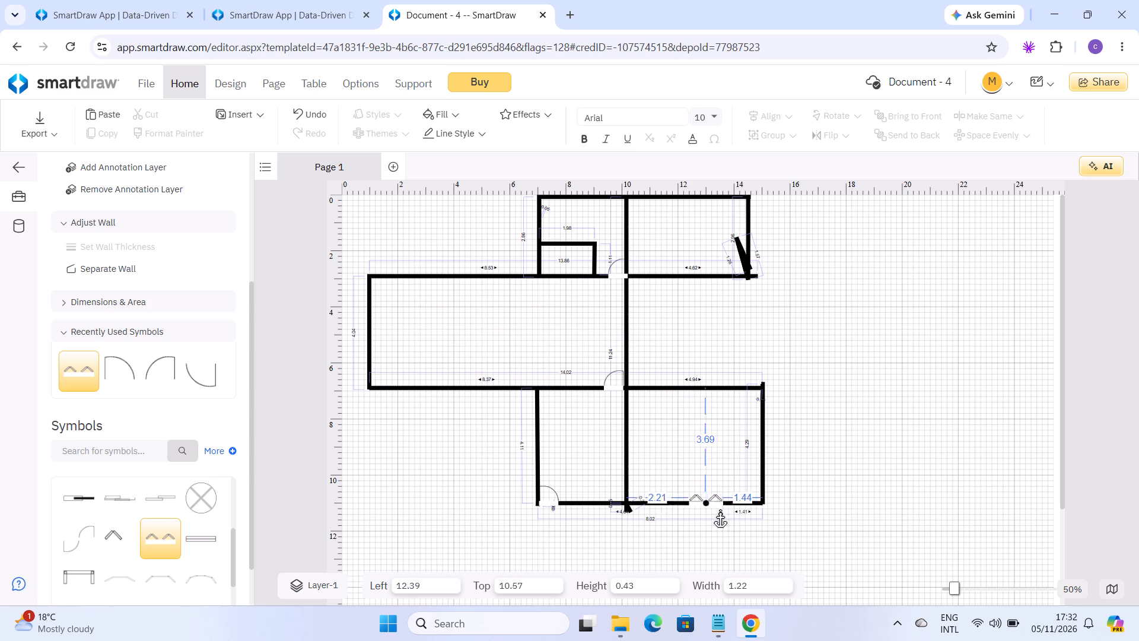
pyautogui.moveTo(720, 510); pyautogui.dragTo(730, 507)
pyautogui.click(824, 497)
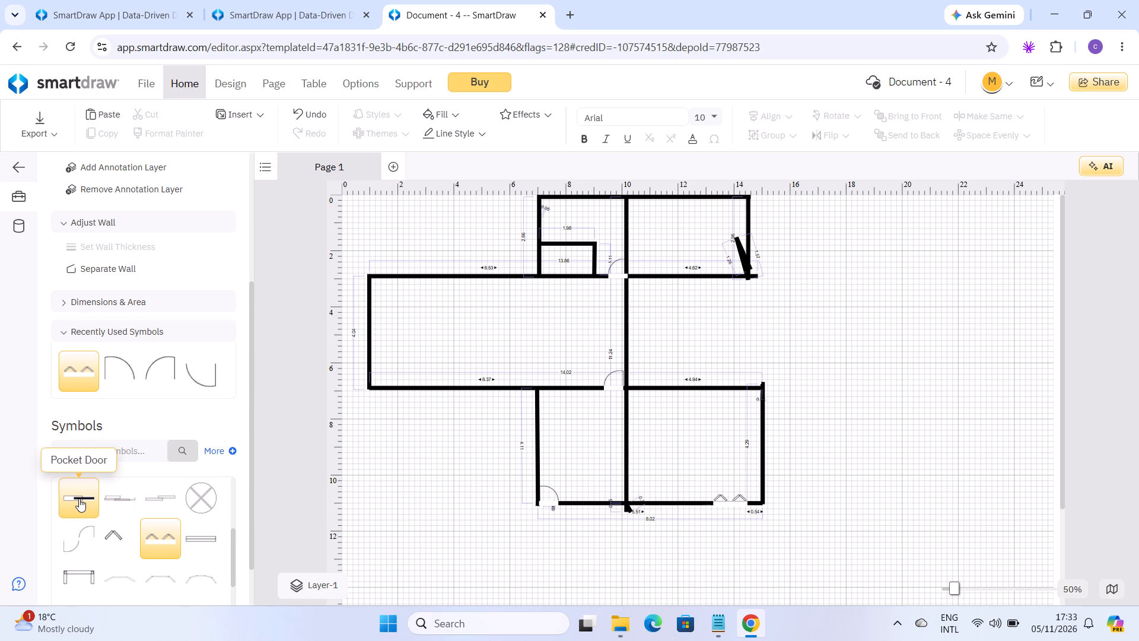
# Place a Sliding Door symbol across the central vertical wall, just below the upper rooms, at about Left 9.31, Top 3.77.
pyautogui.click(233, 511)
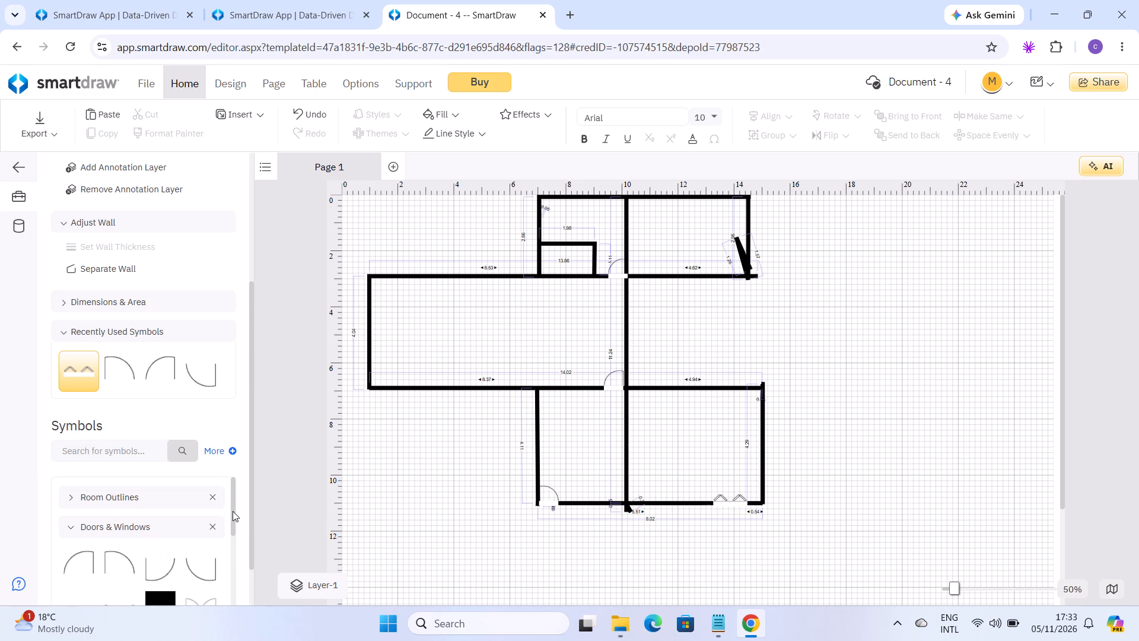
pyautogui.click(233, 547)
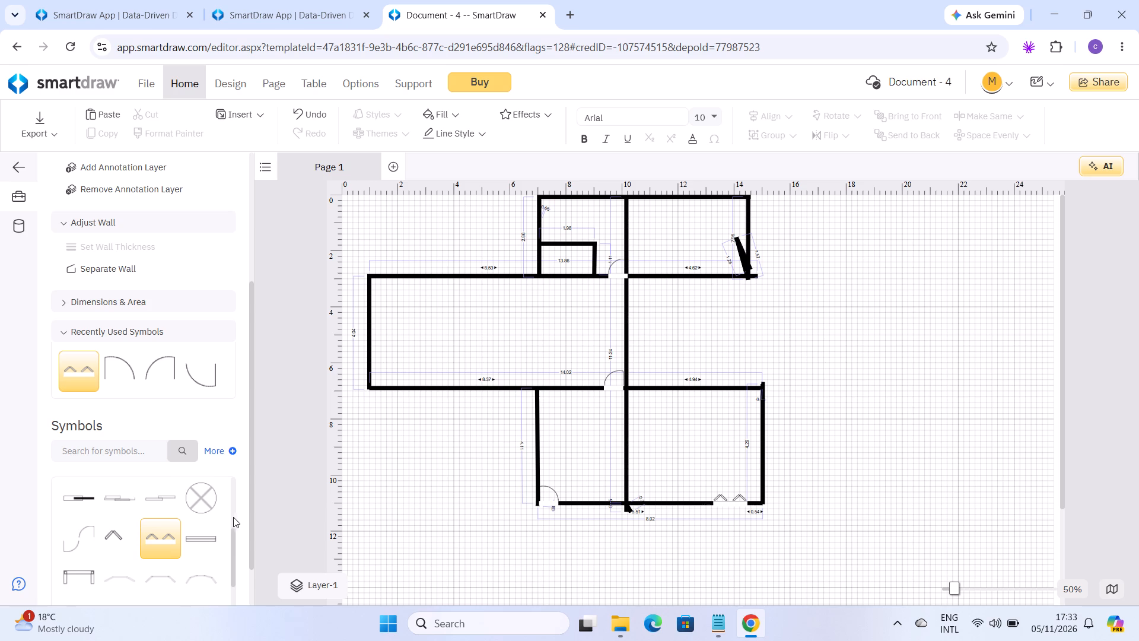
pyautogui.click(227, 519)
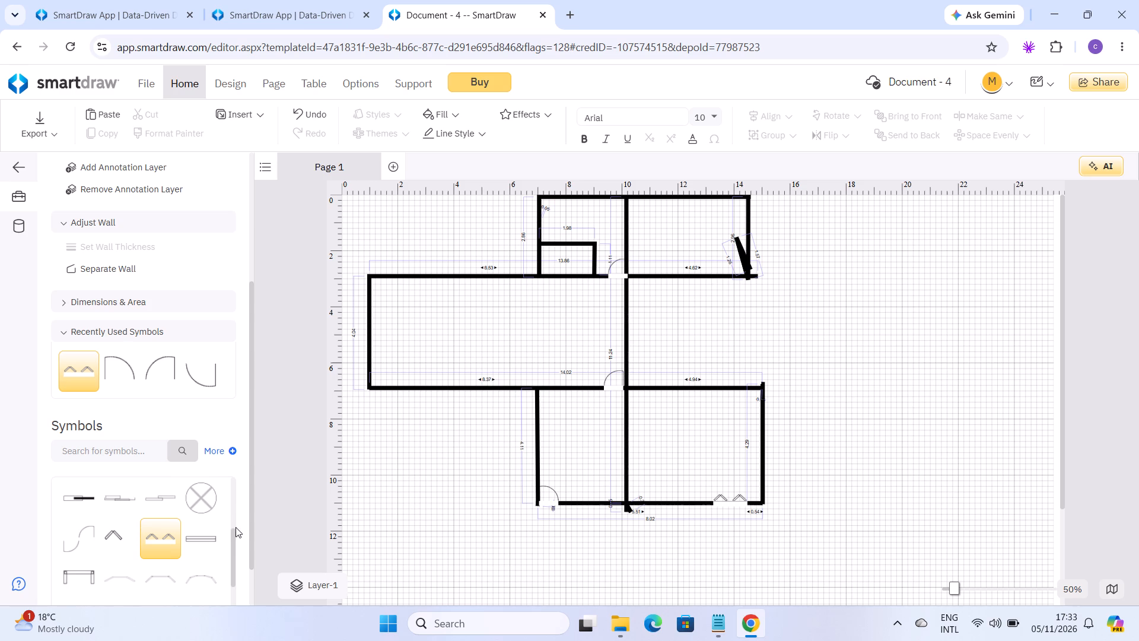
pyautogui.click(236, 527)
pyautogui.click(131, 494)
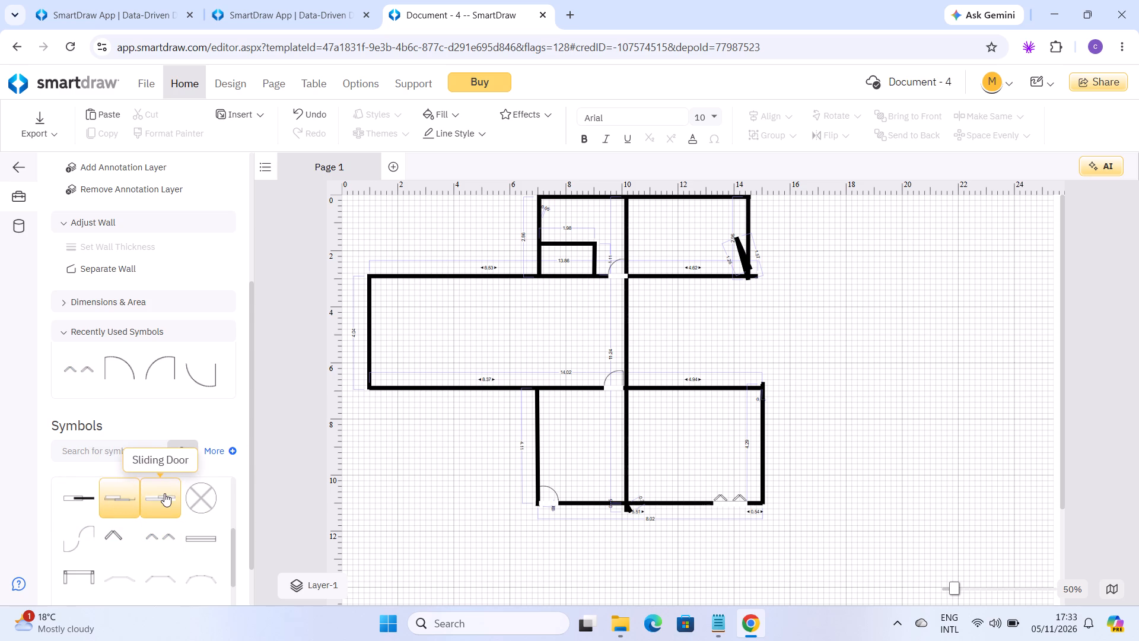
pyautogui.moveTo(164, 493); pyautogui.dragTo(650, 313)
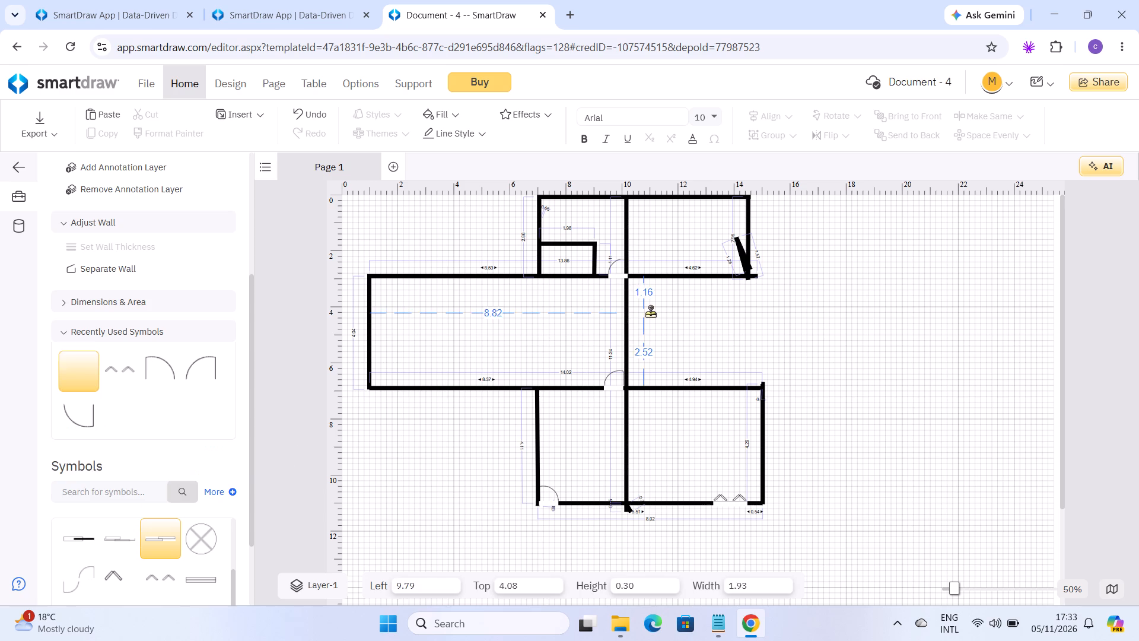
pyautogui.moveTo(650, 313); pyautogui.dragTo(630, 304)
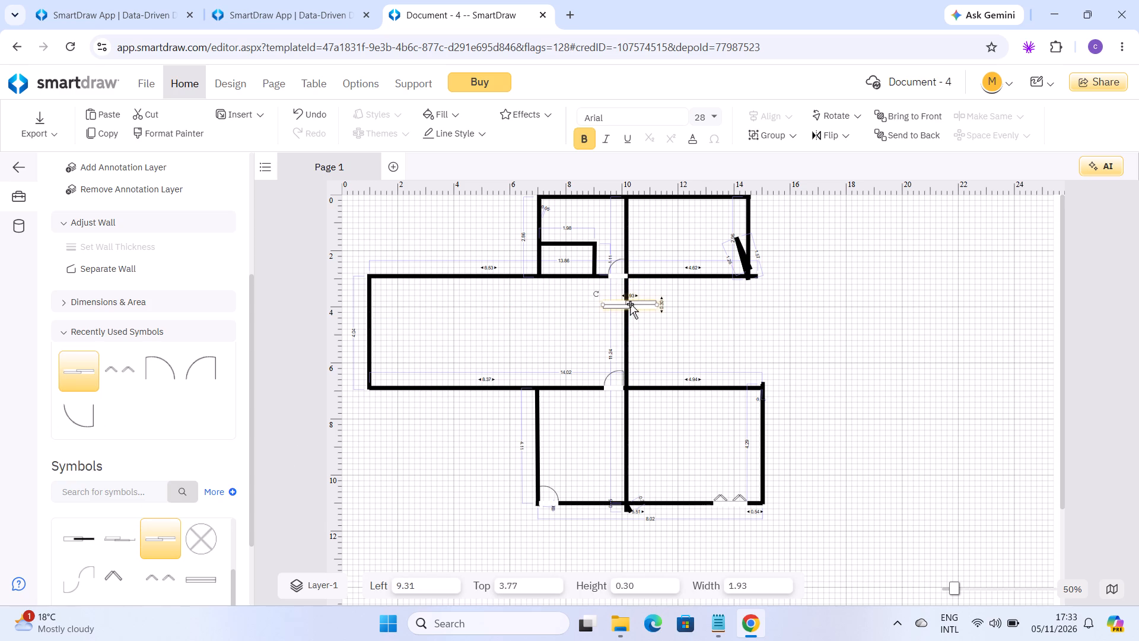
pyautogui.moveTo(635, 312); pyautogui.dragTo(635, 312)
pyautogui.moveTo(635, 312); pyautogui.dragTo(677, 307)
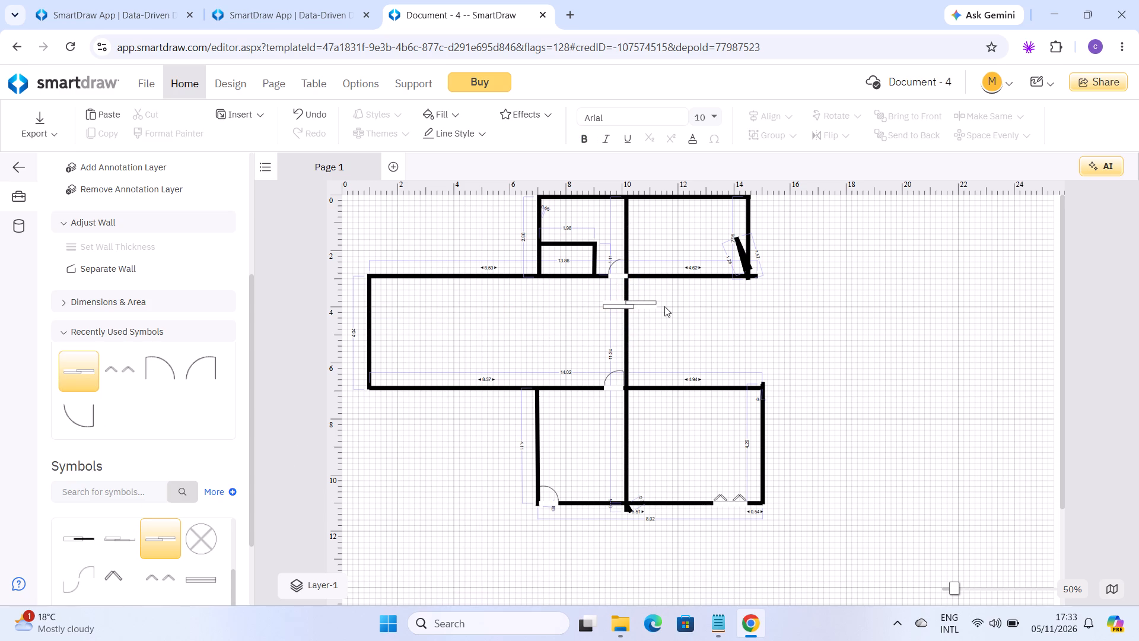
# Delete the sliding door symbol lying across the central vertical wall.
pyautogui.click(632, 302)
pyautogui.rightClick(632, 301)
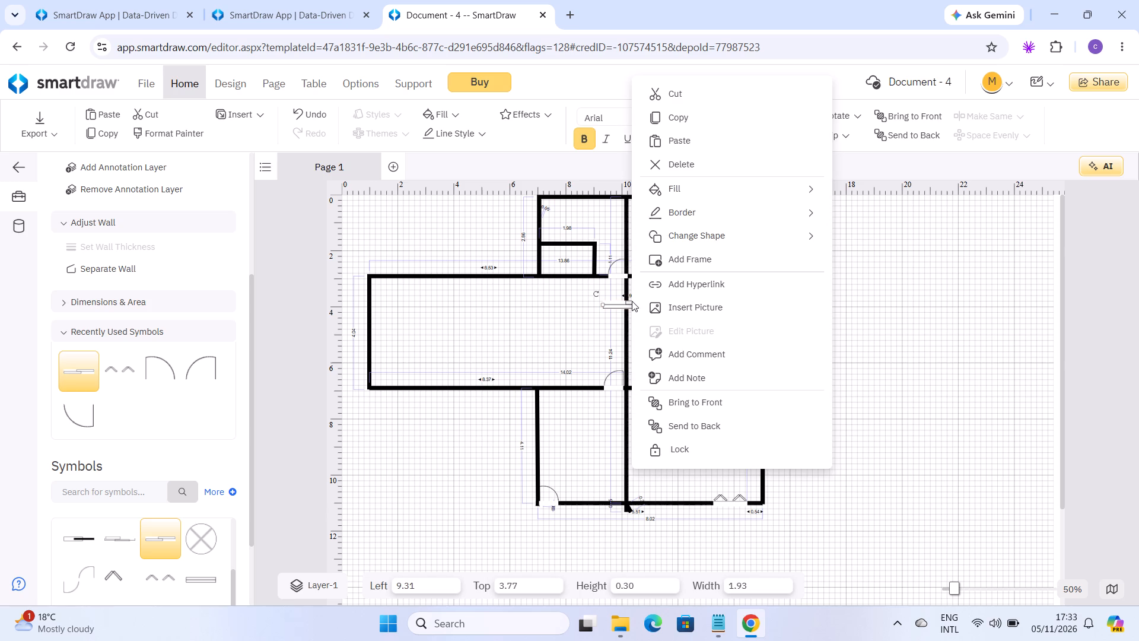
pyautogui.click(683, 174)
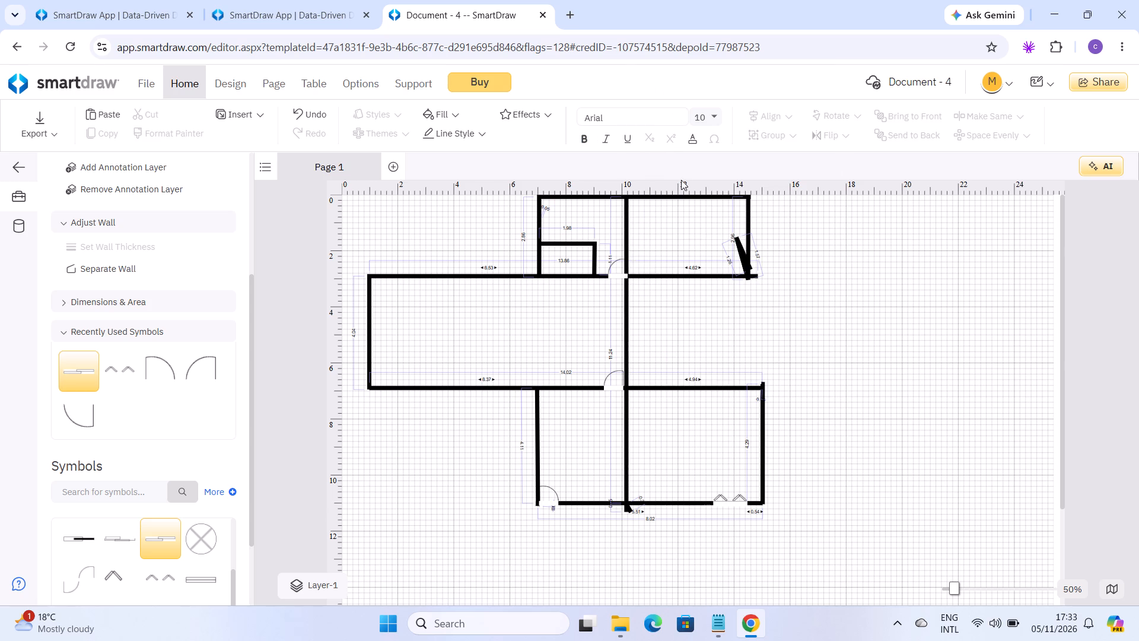
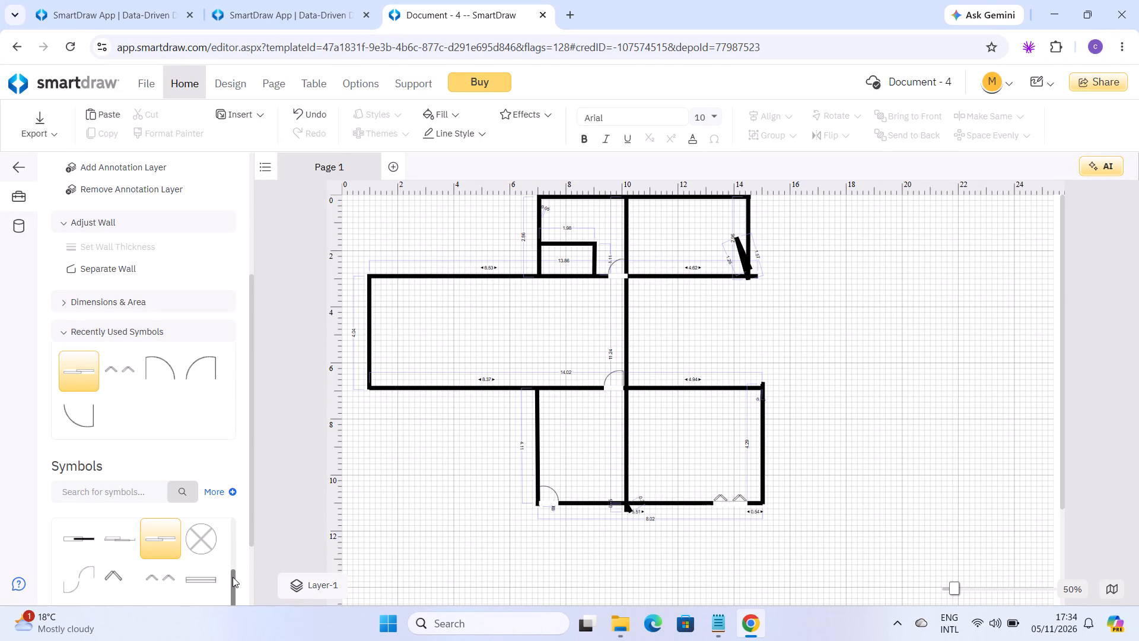
# Place a window symbol in the outer left wall of the large middle room, near the wall's midpoint.
pyautogui.moveTo(204, 584); pyautogui.dragTo(321, 509)
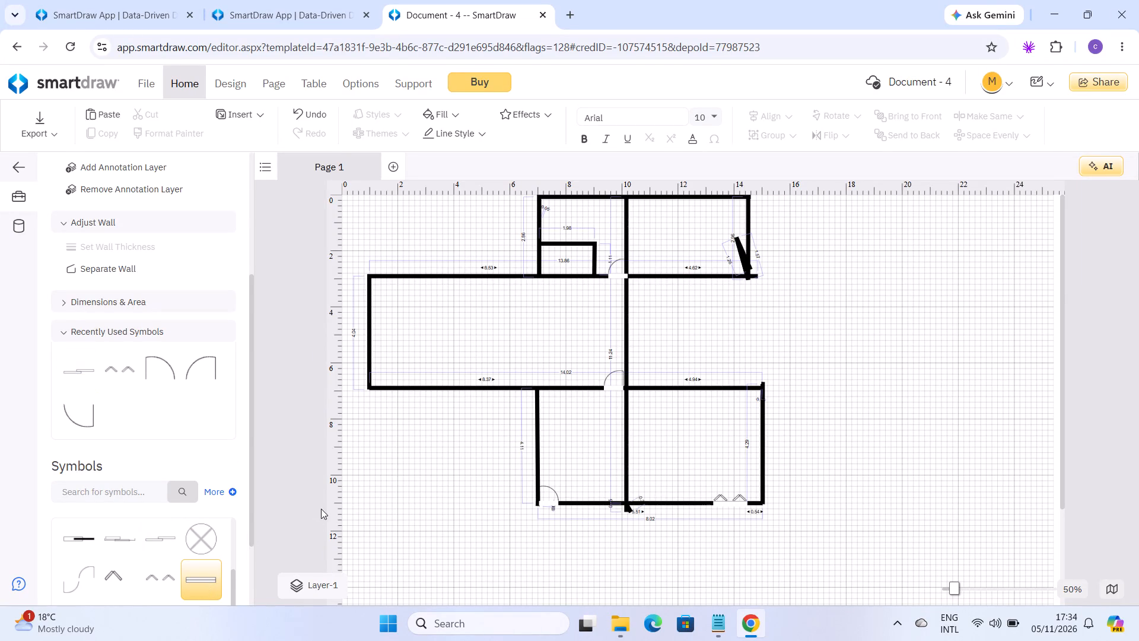
pyautogui.moveTo(321, 509); pyautogui.dragTo(366, 339)
pyautogui.click(382, 450)
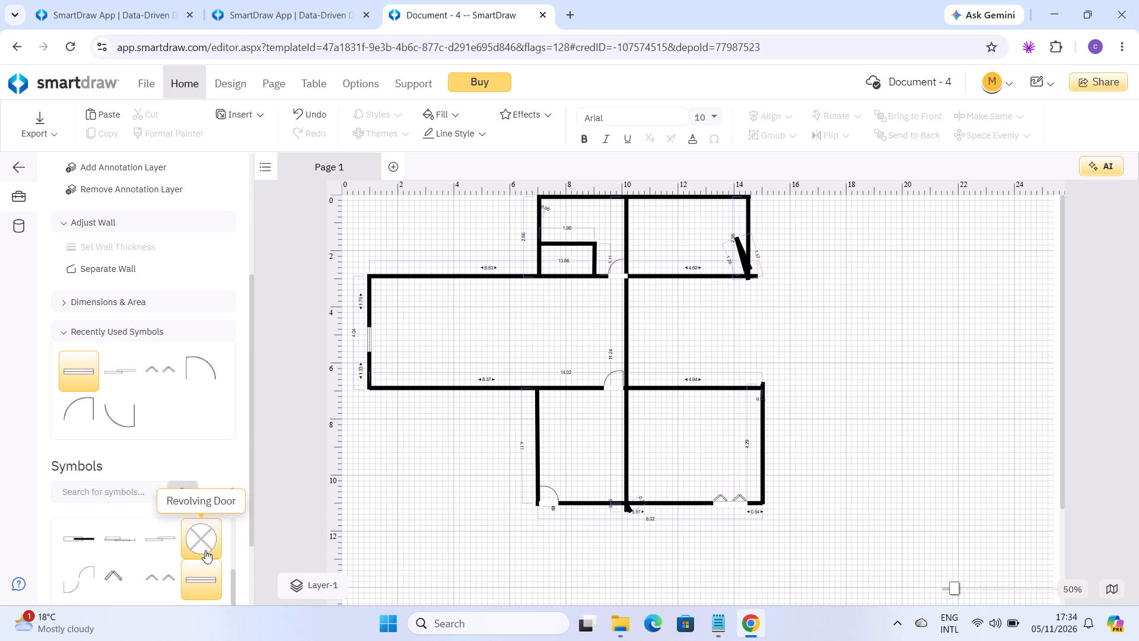
# Place a window symbol in the left wall of the lower-left room at about Left 6.53, Top 8.79.
pyautogui.moveTo(199, 588); pyautogui.dragTo(549, 456)
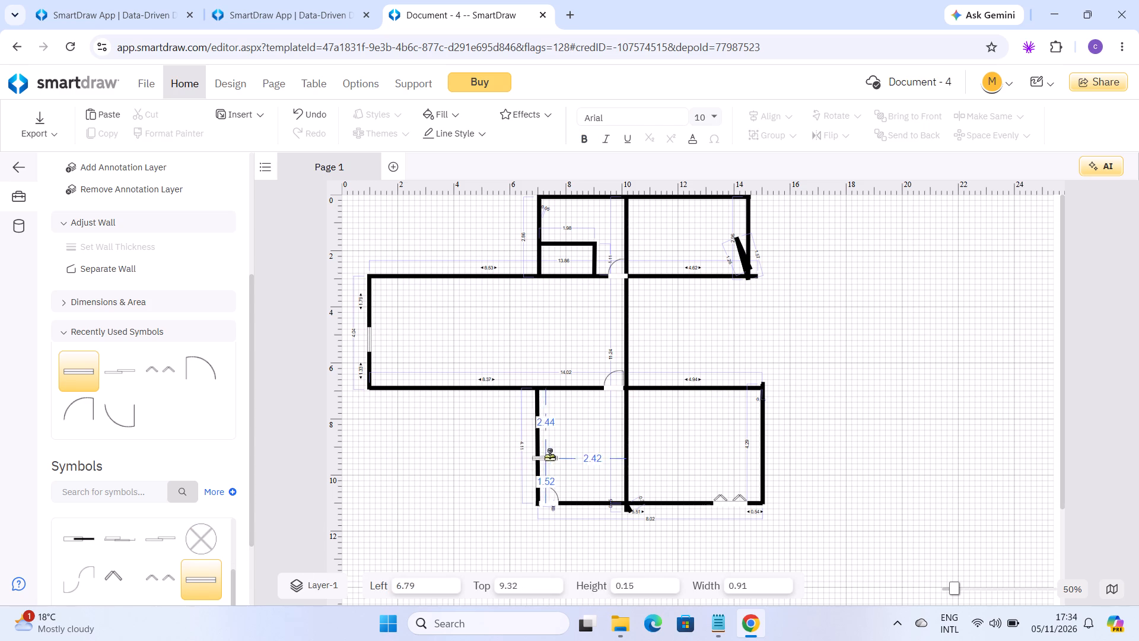
pyautogui.moveTo(549, 456); pyautogui.dragTo(537, 443)
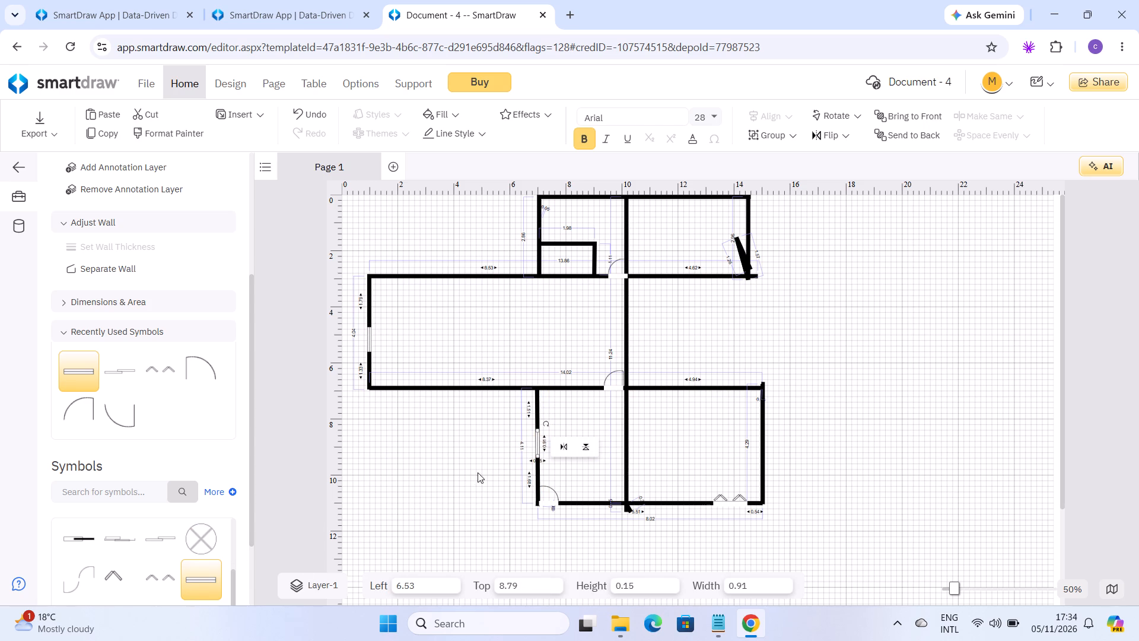
pyautogui.click(467, 476)
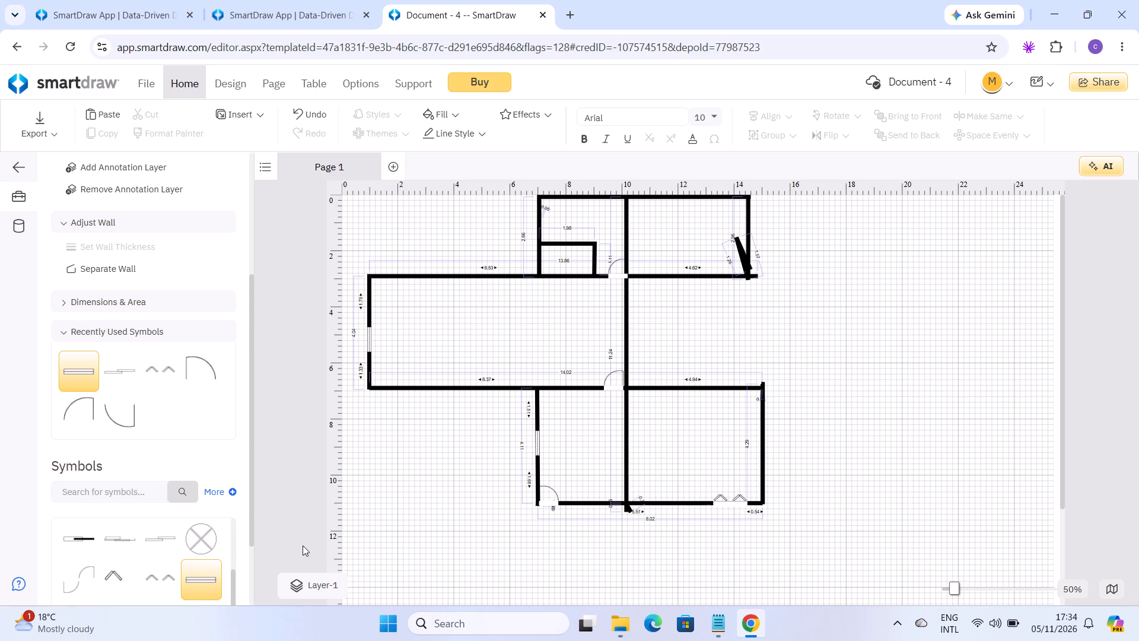
# Place another 0.91 wide window symbol free-standing inside the lower-right room at about Left 11.38, Top 7.93.
pyautogui.moveTo(201, 582); pyautogui.dragTo(397, 358)
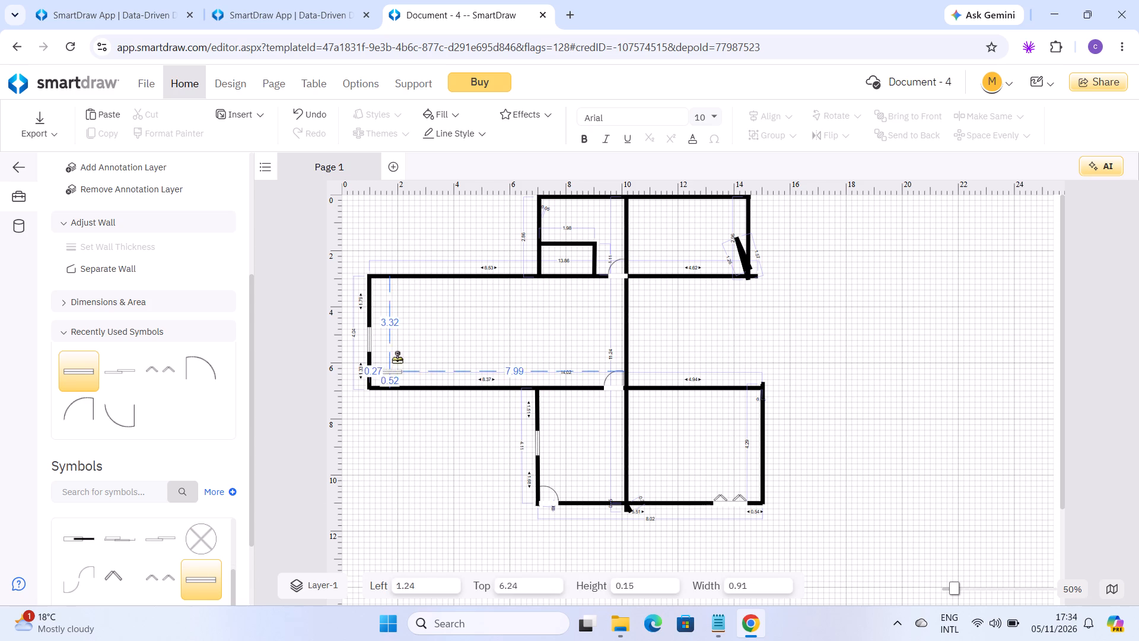
pyautogui.moveTo(397, 358); pyautogui.dragTo(684, 207)
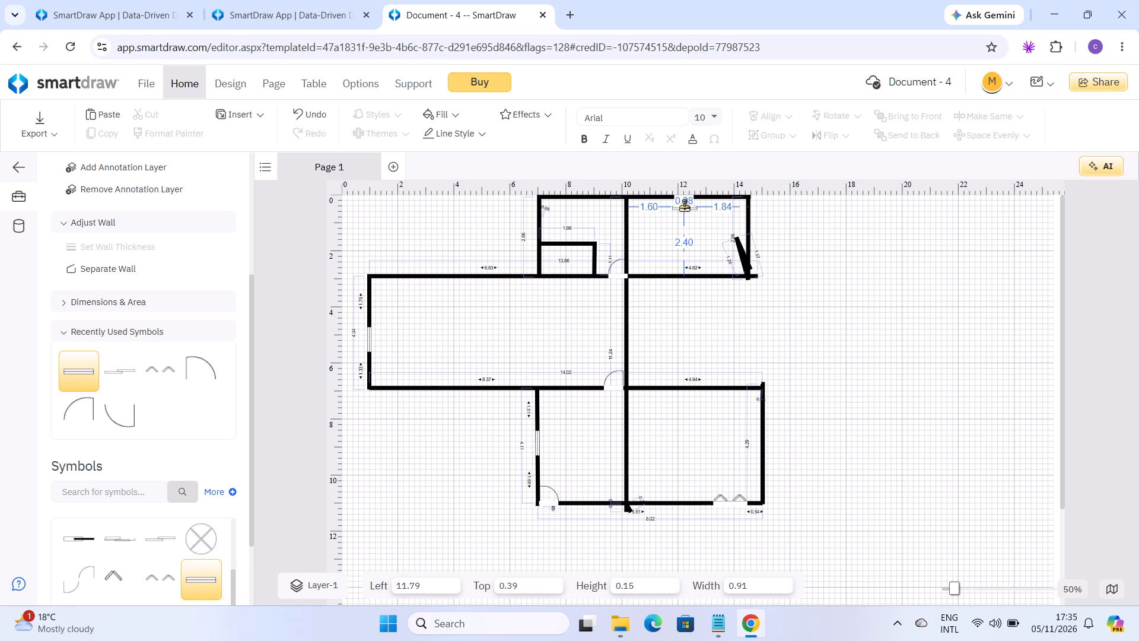
pyautogui.moveTo(684, 207); pyautogui.dragTo(680, 208)
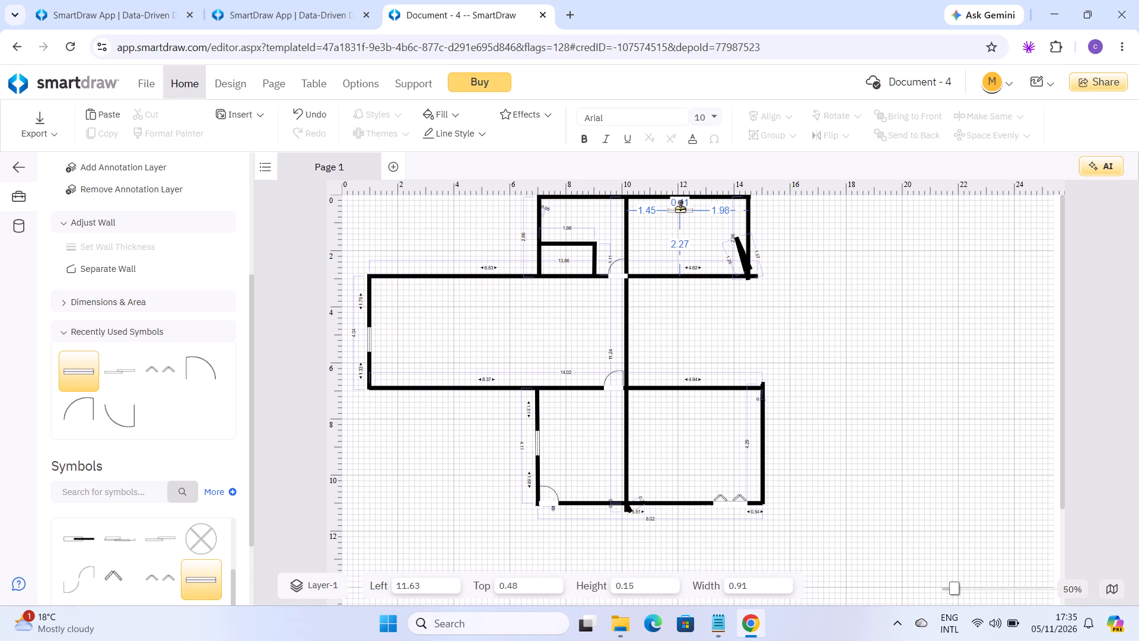
pyautogui.moveTo(680, 208); pyautogui.dragTo(676, 192)
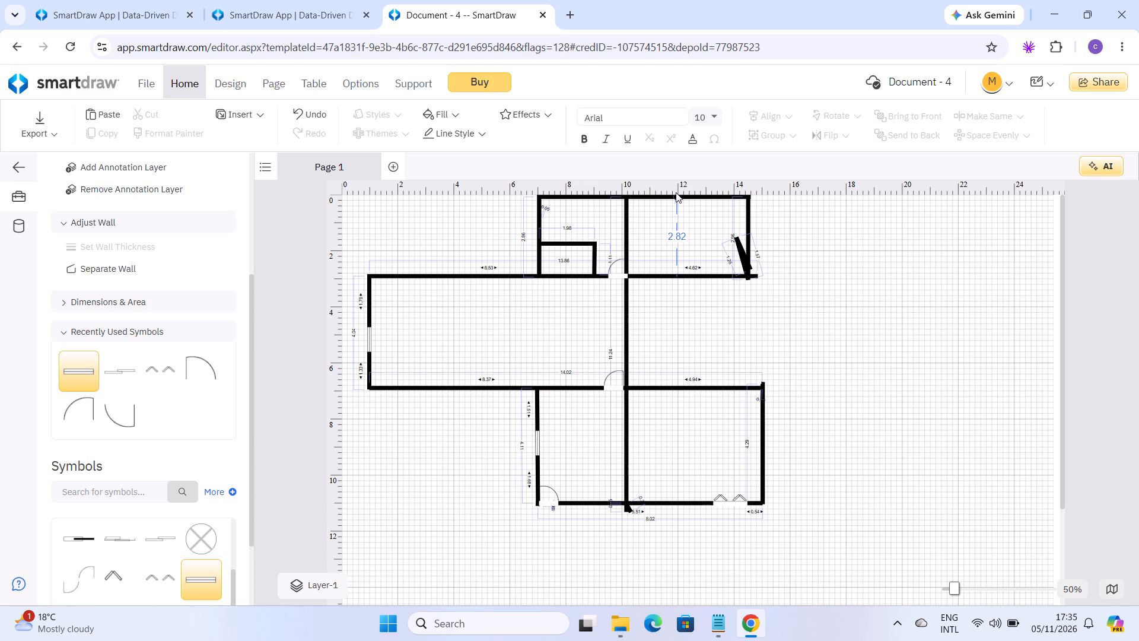
pyautogui.moveTo(676, 192); pyautogui.dragTo(673, 193)
pyautogui.doubleClick(816, 297)
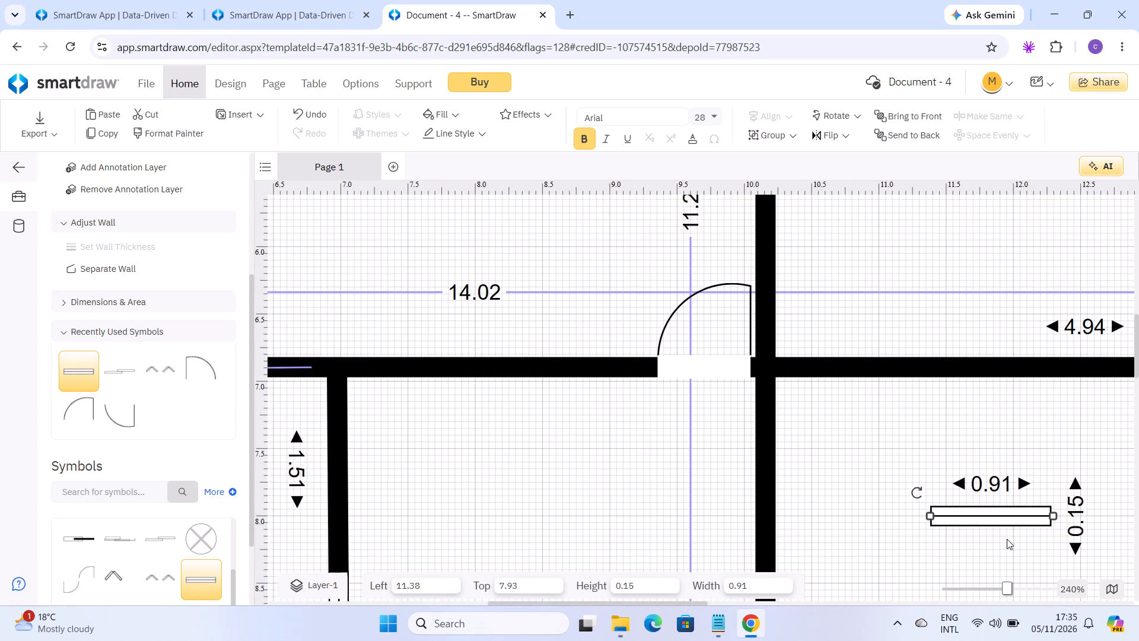
# Place a 3.05 wide bay window symbol in the top wall of the large middle-left room at about Left 2.79, Top 2.16.
pyautogui.click(996, 590)
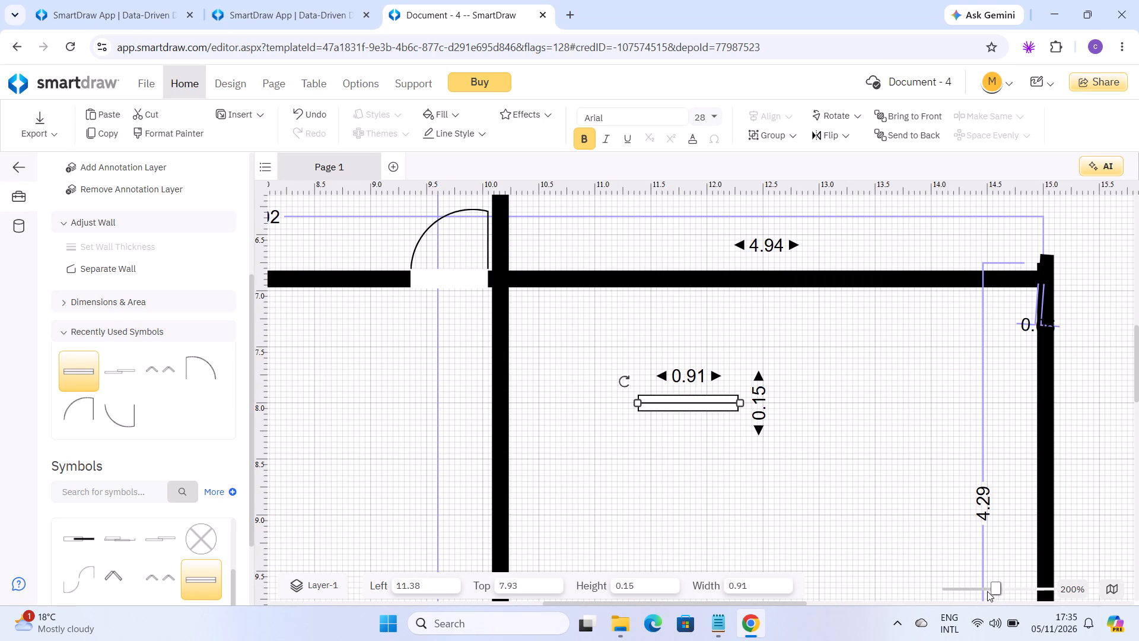
pyautogui.click(975, 591)
pyautogui.doubleClick(975, 591)
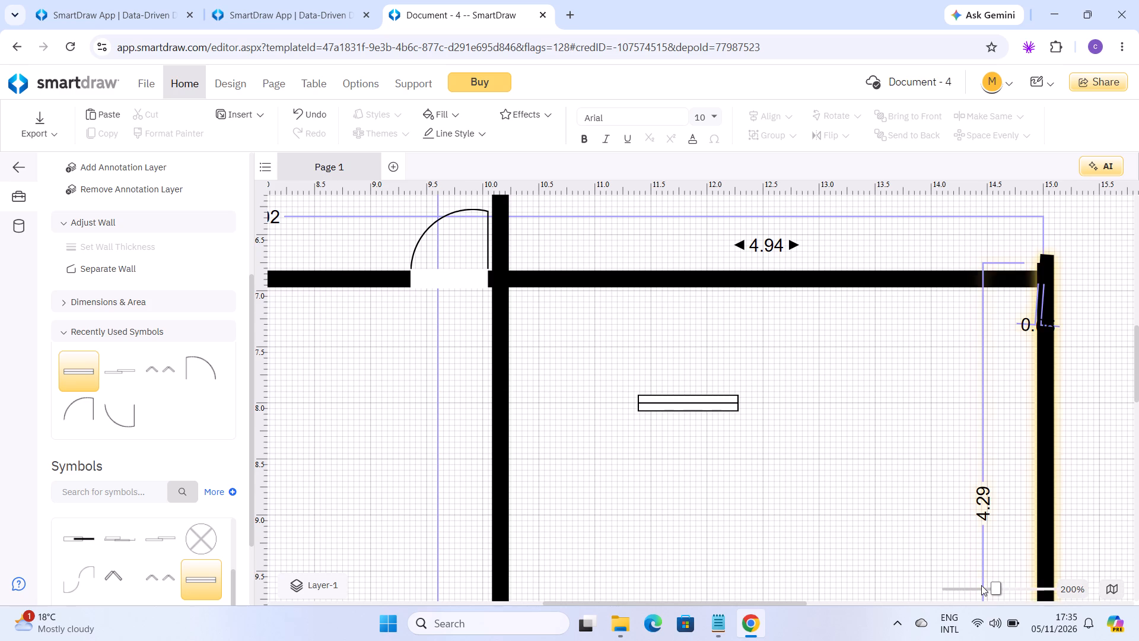
pyautogui.click(979, 589)
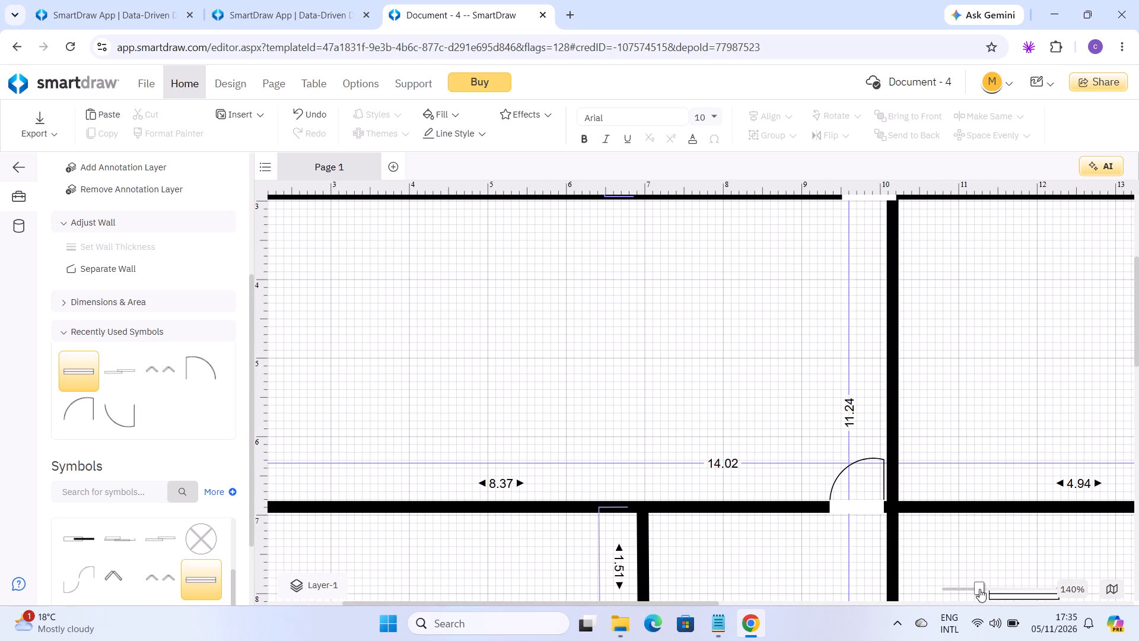
pyautogui.click(979, 589)
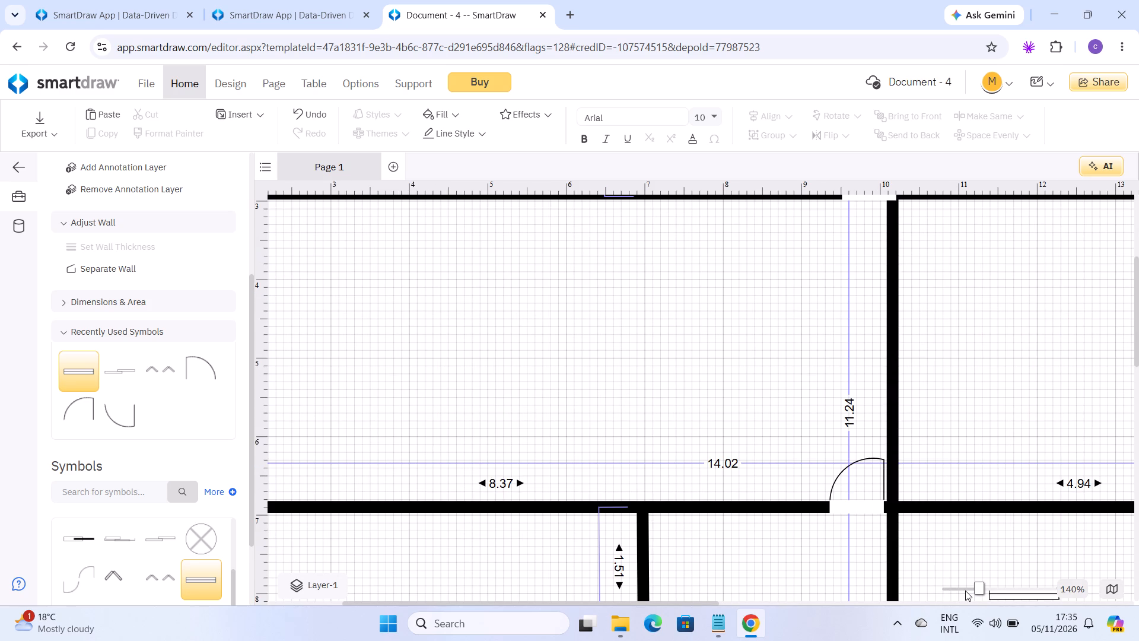
pyautogui.click(965, 591)
pyautogui.tripleClick(965, 591)
pyautogui.moveTo(965, 591); pyautogui.dragTo(962, 640)
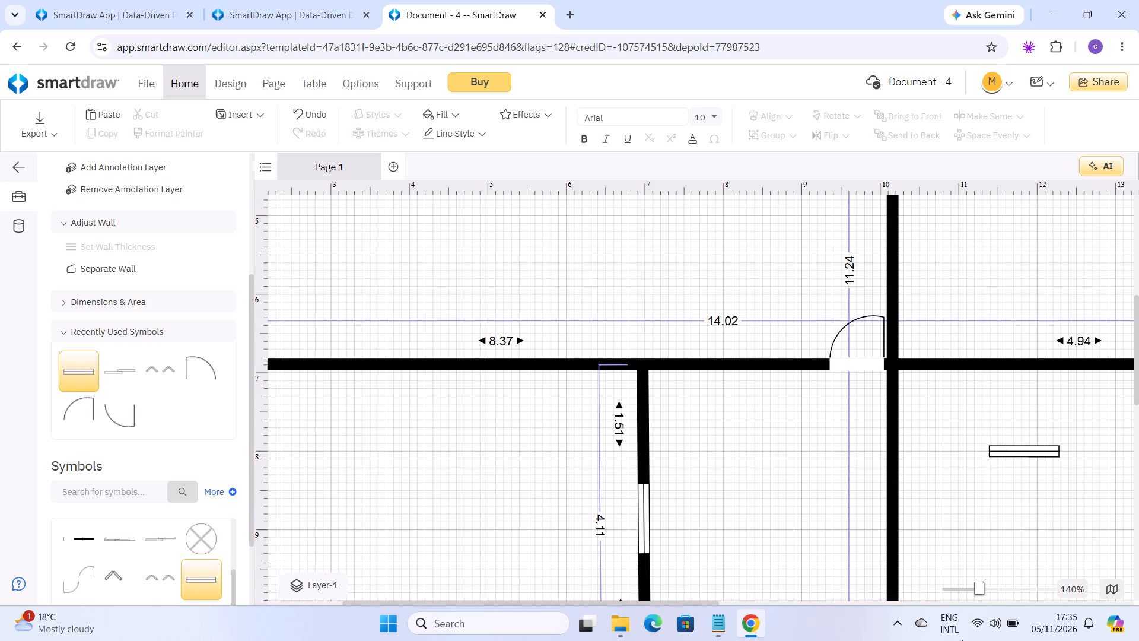
pyautogui.keyDown('ctrl'); pyautogui.scroll(-11, 962, 640); pyautogui.keyUp('ctrl')
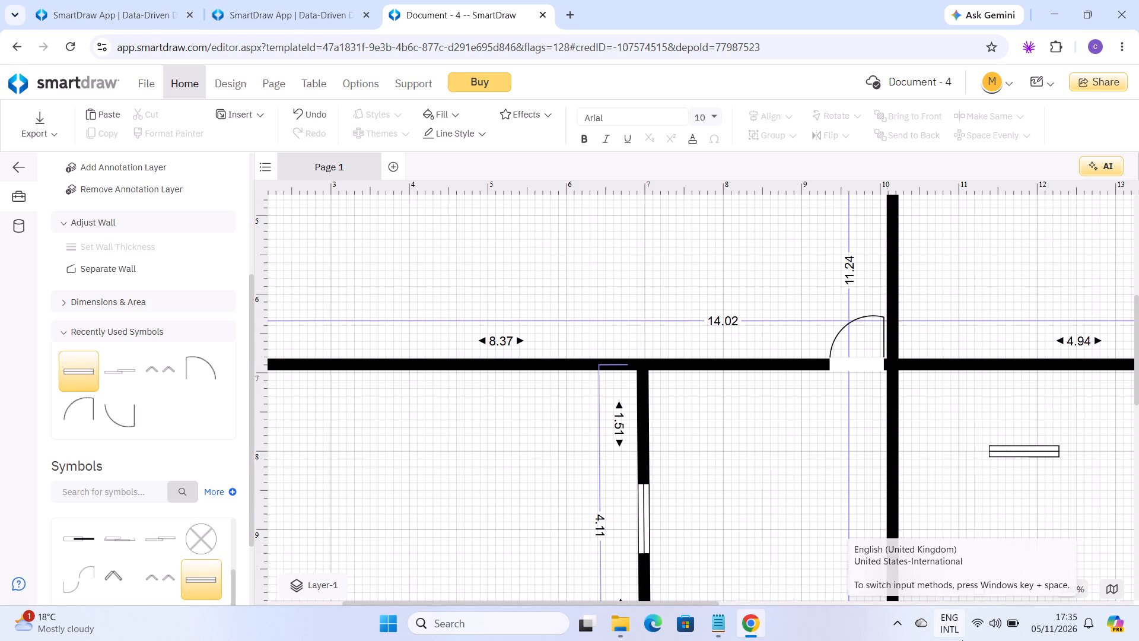
pyautogui.keyDown('ctrl'); pyautogui.scroll(-3, 962, 640); pyautogui.keyUp('ctrl')
pyautogui.click(845, 496)
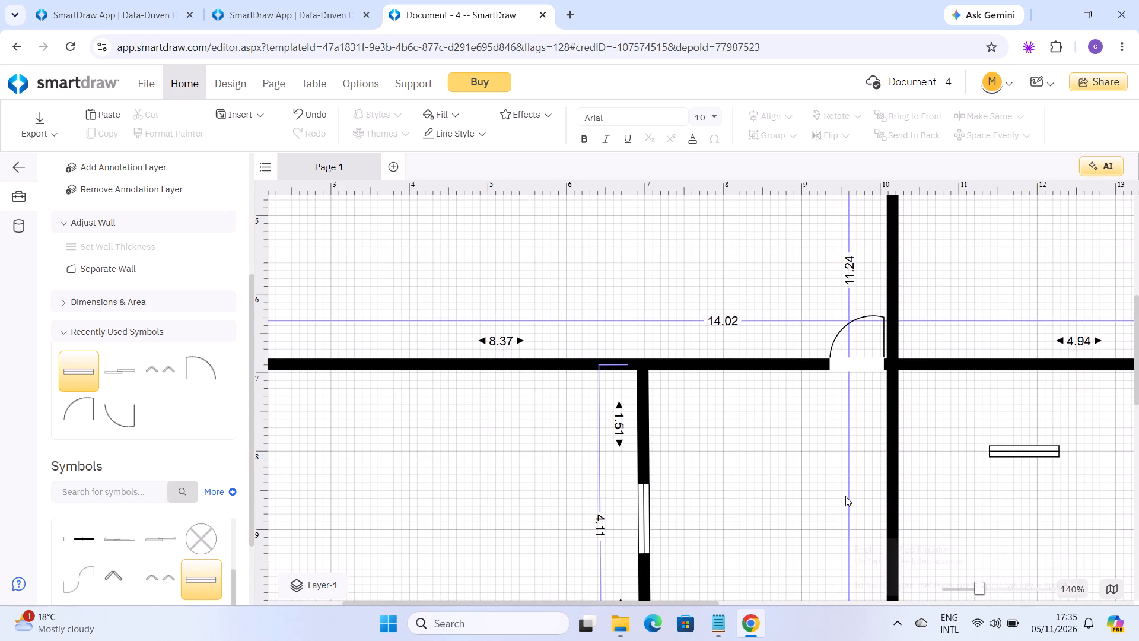
pyautogui.rightClick(845, 496)
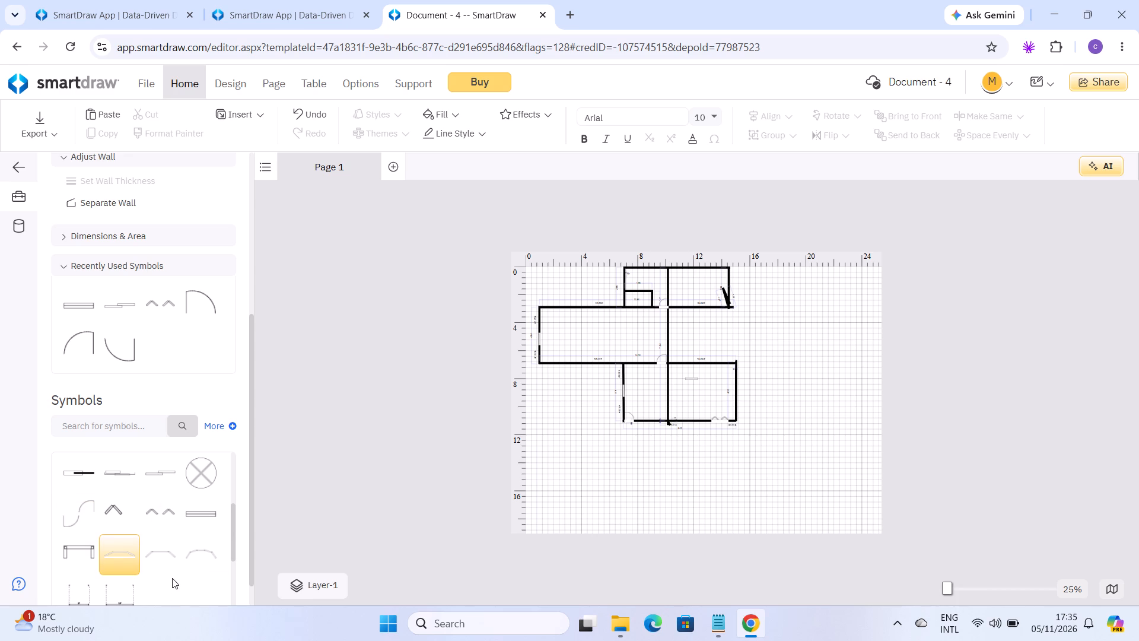
pyautogui.moveTo(166, 557); pyautogui.dragTo(613, 275)
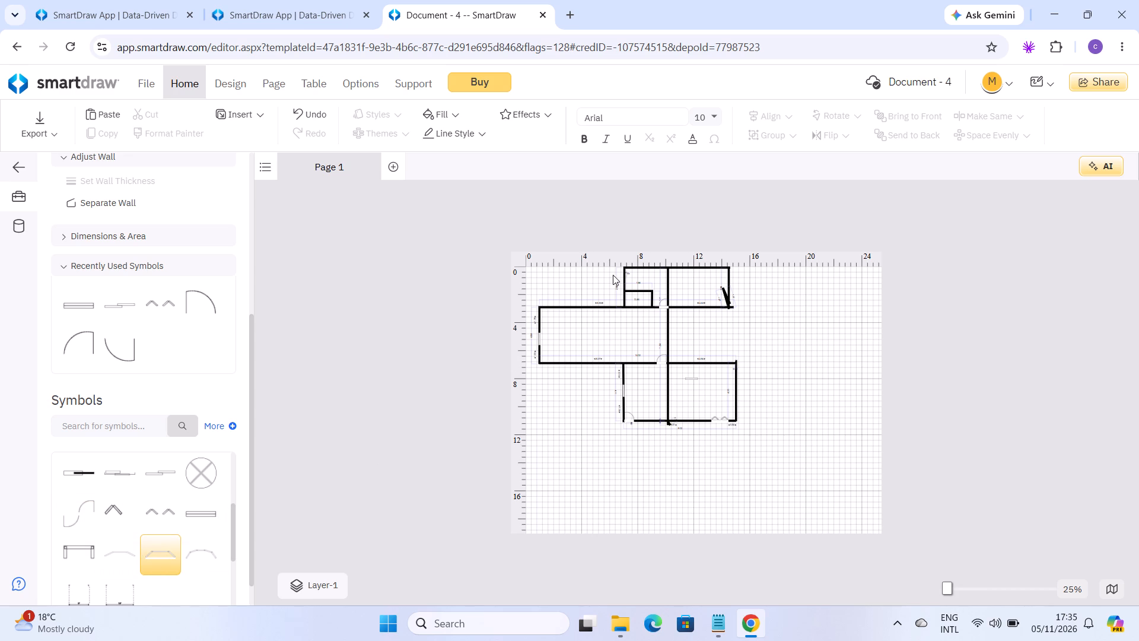
pyautogui.moveTo(613, 275); pyautogui.dragTo(583, 297)
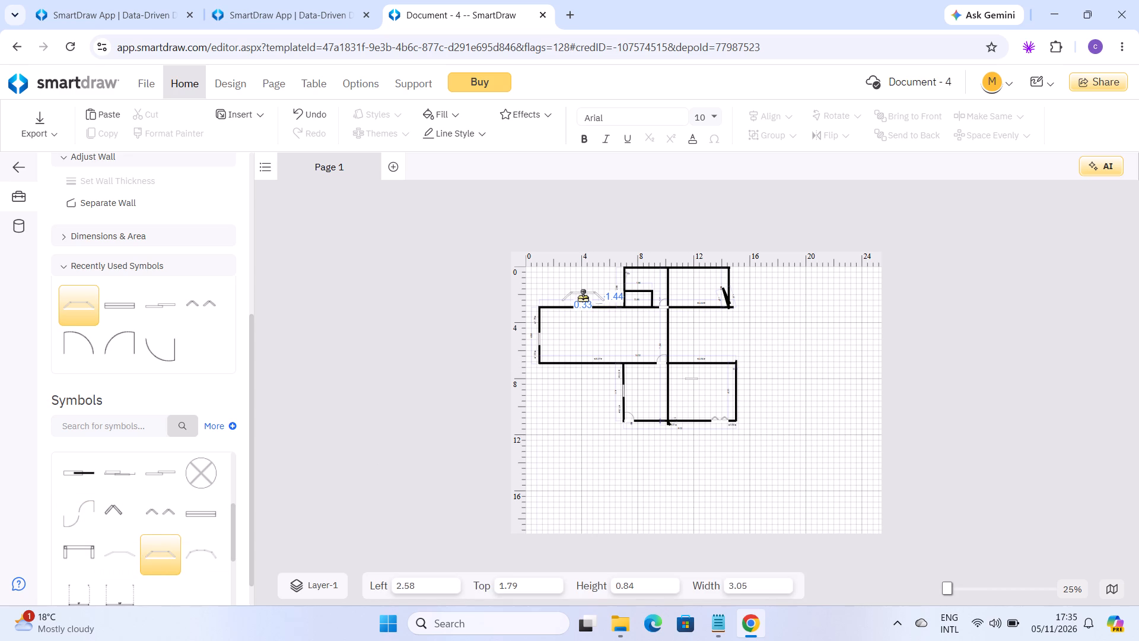
pyautogui.moveTo(583, 297); pyautogui.dragTo(584, 299)
pyautogui.moveTo(584, 299); pyautogui.dragTo(586, 312)
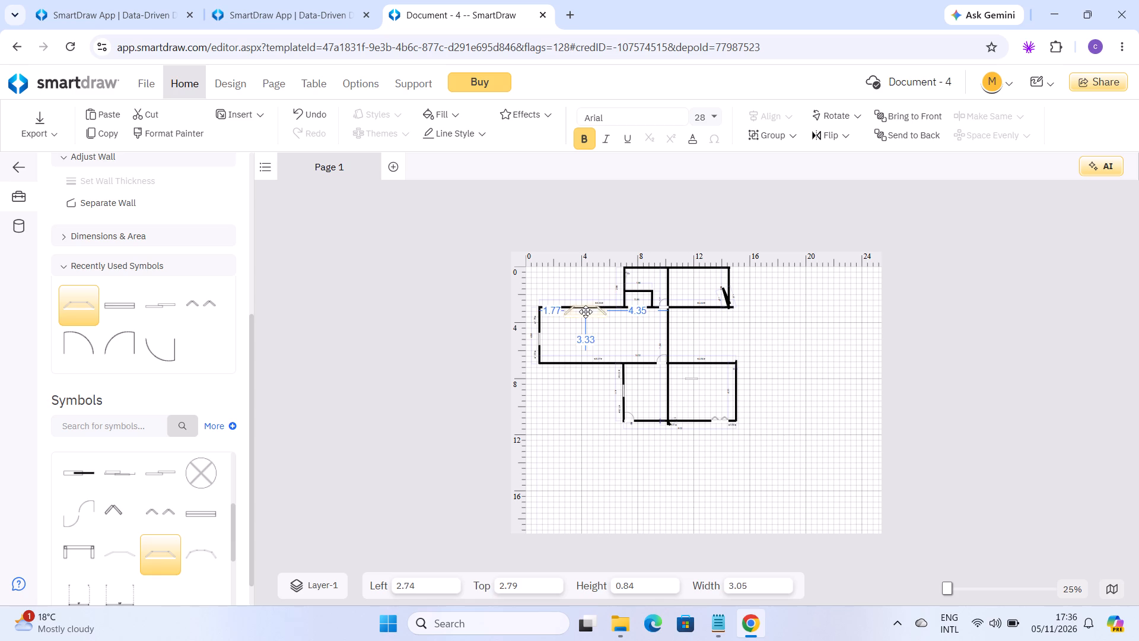
pyautogui.moveTo(586, 312); pyautogui.dragTo(586, 306)
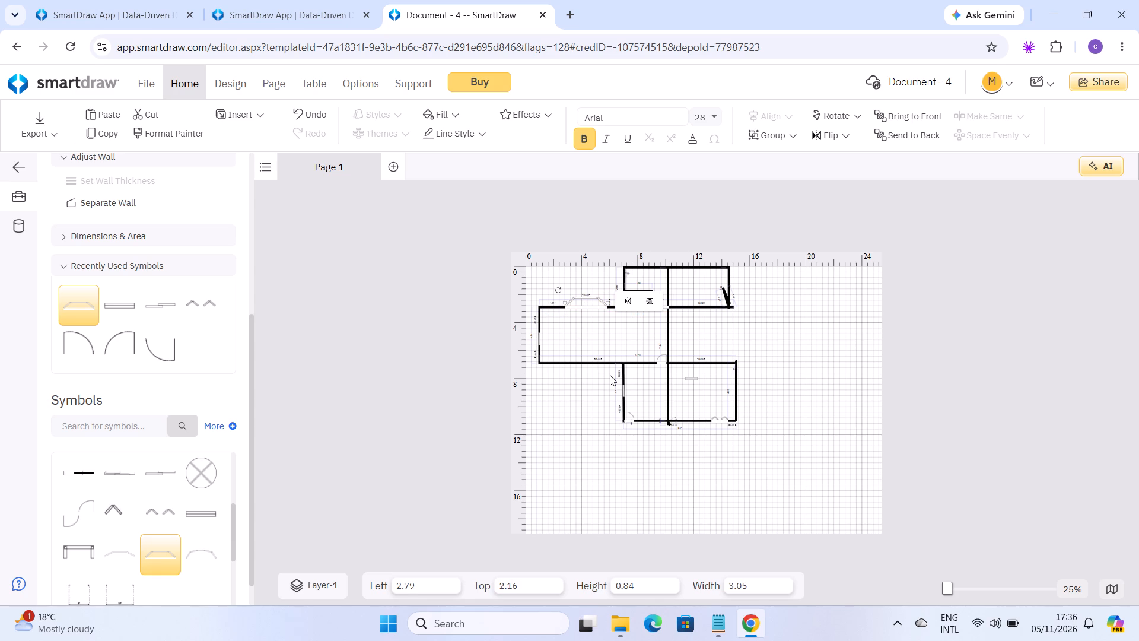
pyautogui.click(610, 375)
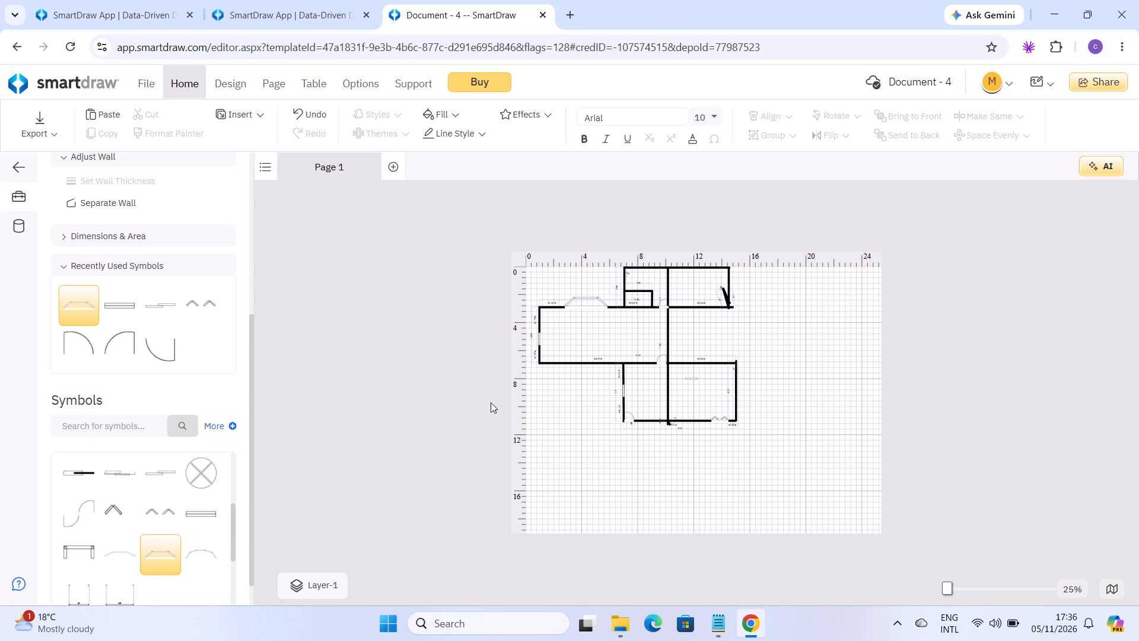
# Place a Bow Window symbol in the top wall of the lower-right room at about Left 10.64, Top 5.87.
pyautogui.moveTo(199, 545); pyautogui.dragTo(302, 456)
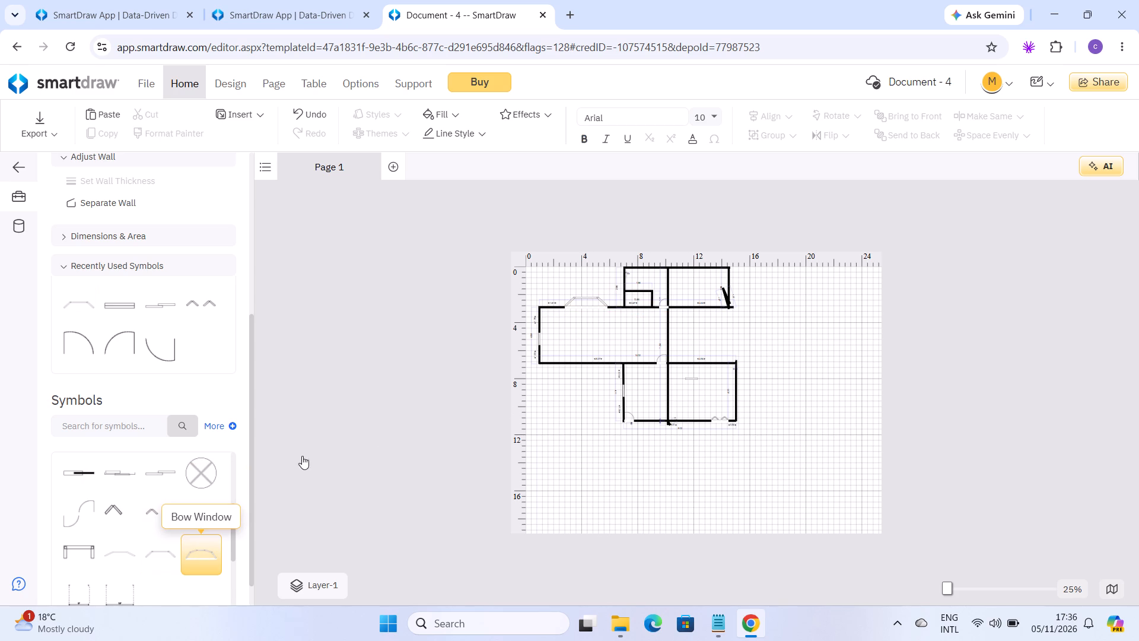
pyautogui.moveTo(302, 456); pyautogui.dragTo(706, 350)
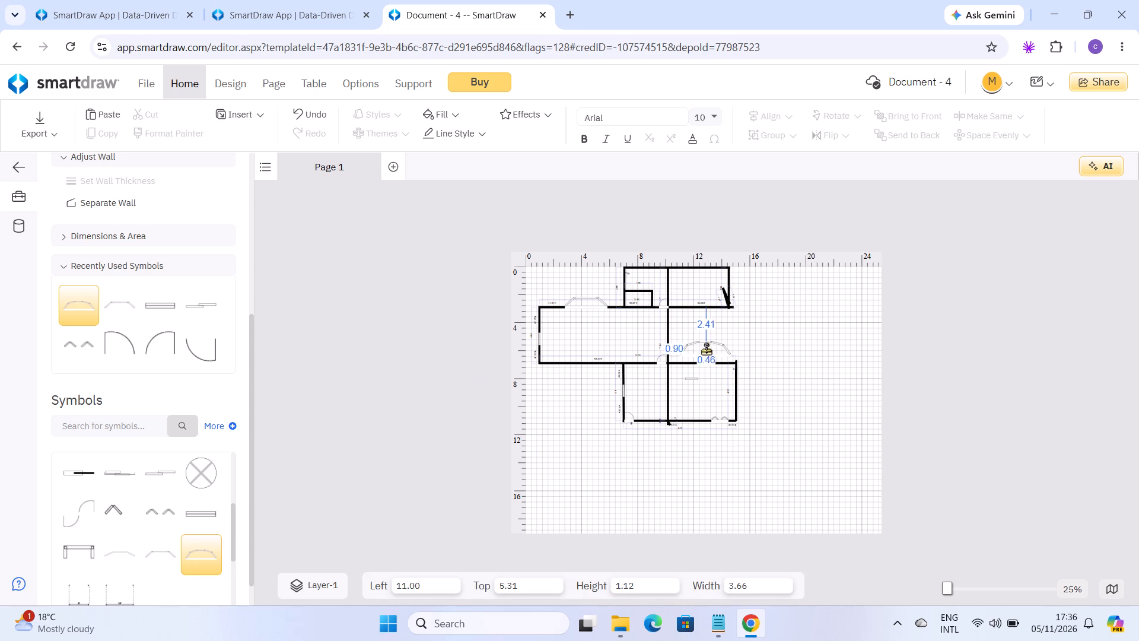
pyautogui.moveTo(706, 350); pyautogui.dragTo(701, 353)
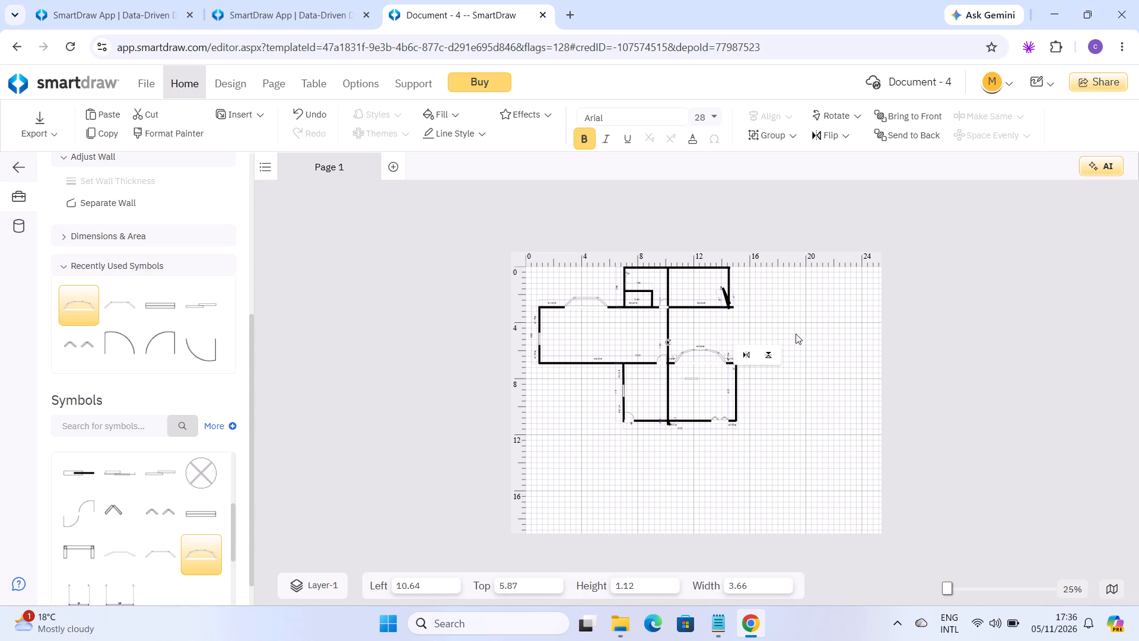
pyautogui.click(796, 334)
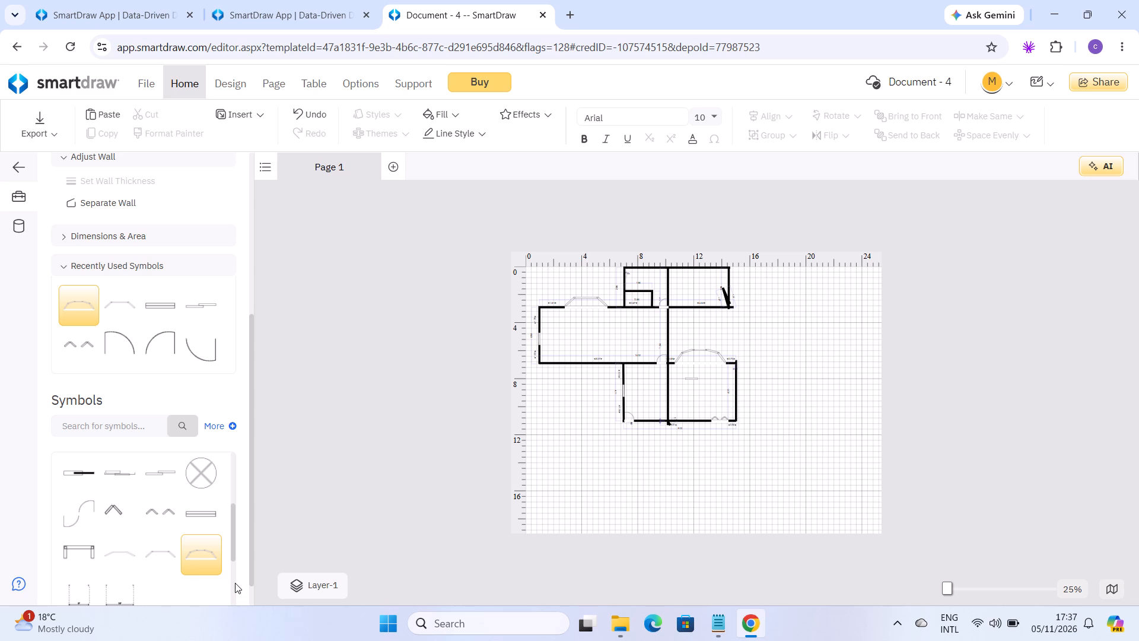
# Expand the Beds category of the symbol library.
pyautogui.moveTo(235, 583); pyautogui.dragTo(131, 517)
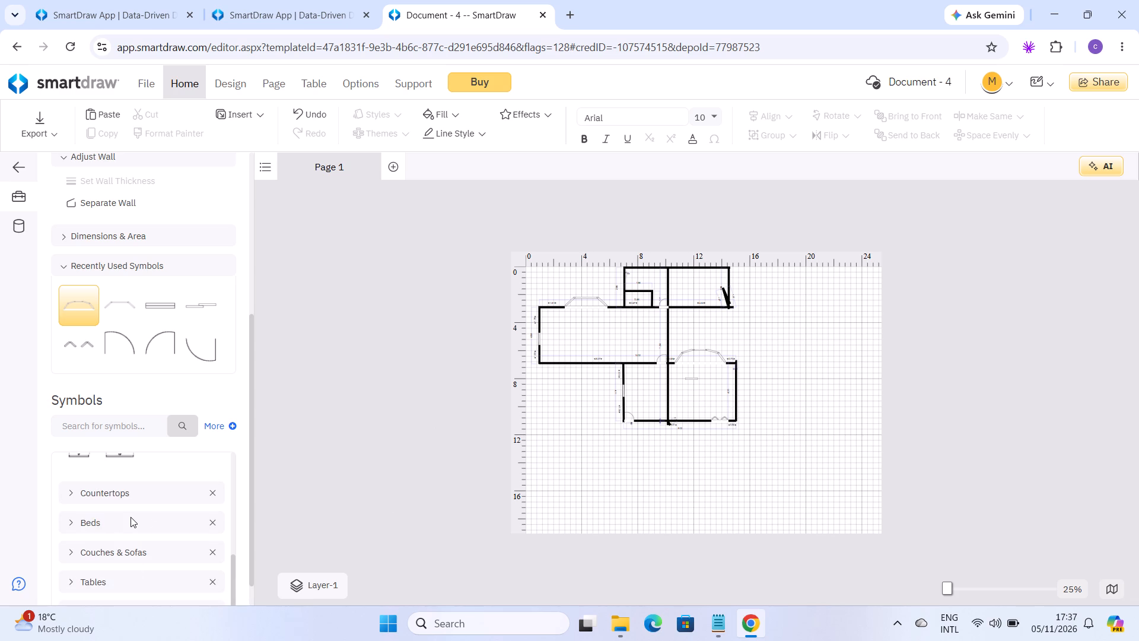
pyautogui.click(131, 517)
pyautogui.click(82, 522)
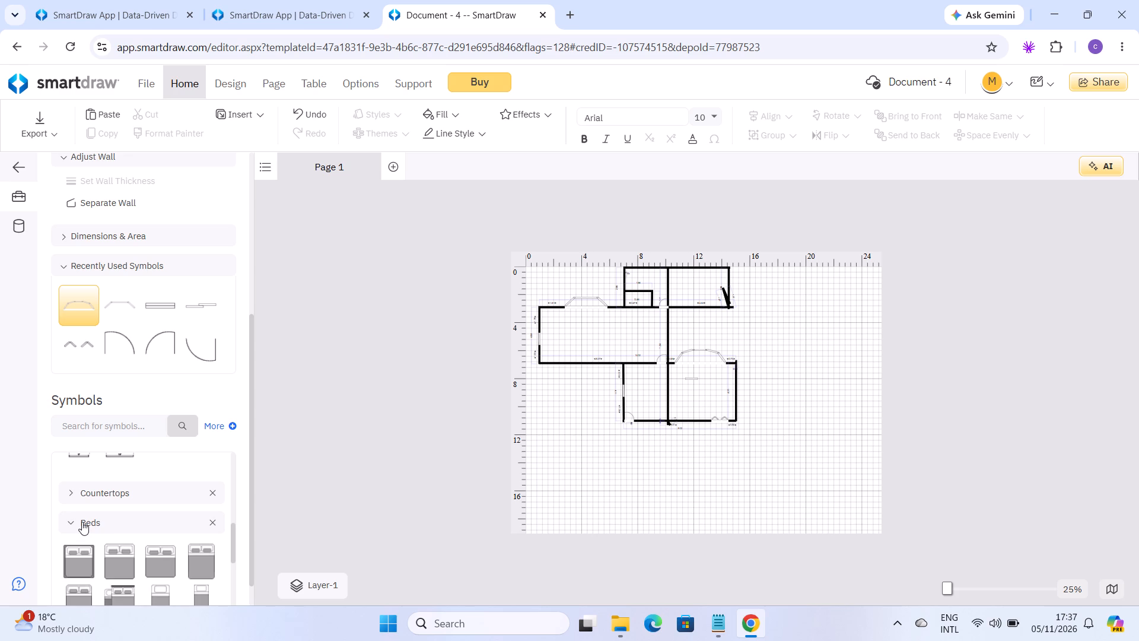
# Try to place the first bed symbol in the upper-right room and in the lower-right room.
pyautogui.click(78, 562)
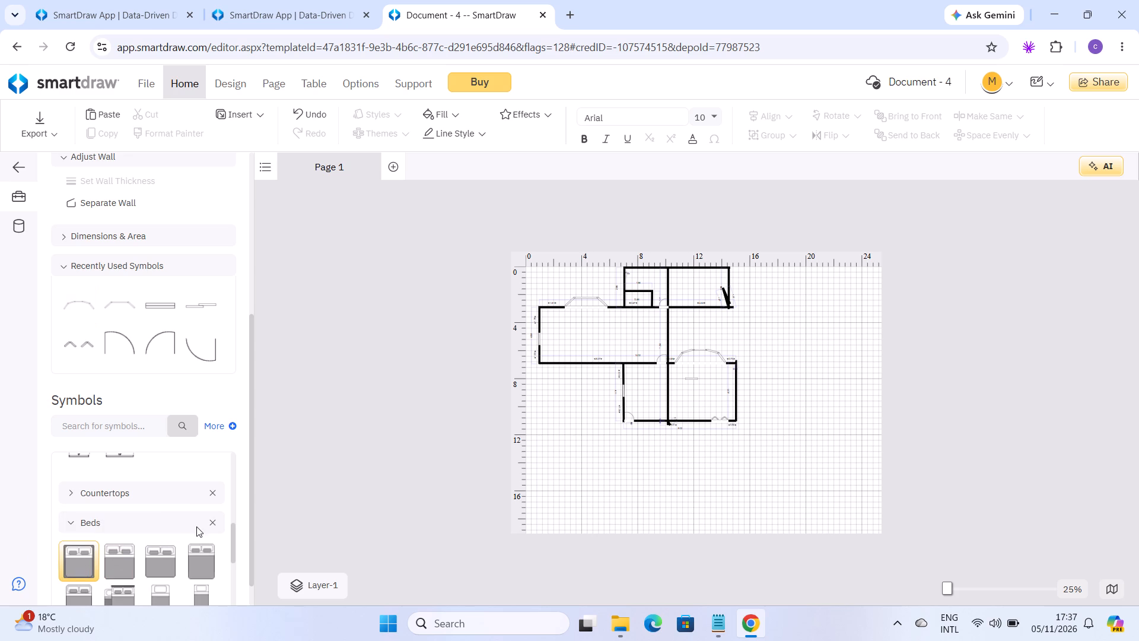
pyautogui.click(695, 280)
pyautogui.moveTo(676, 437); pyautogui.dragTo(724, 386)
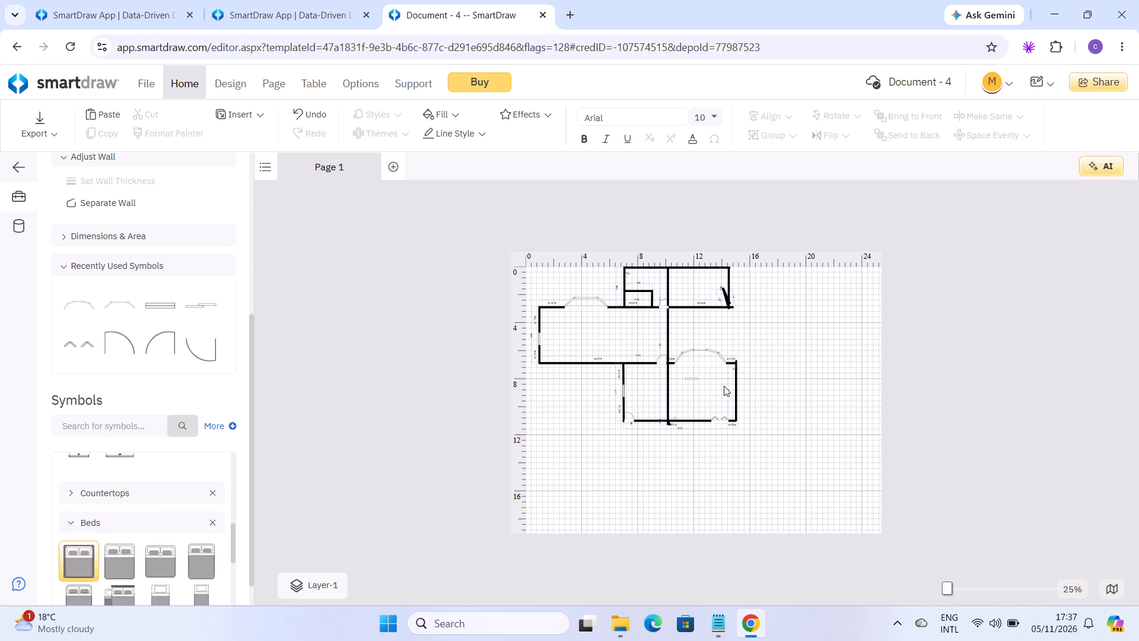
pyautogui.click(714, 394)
# Place a King Bed symbol in the lower-right room at about Left 12.70, Top 7.63.
pyautogui.moveTo(149, 569); pyautogui.dragTo(149, 565)
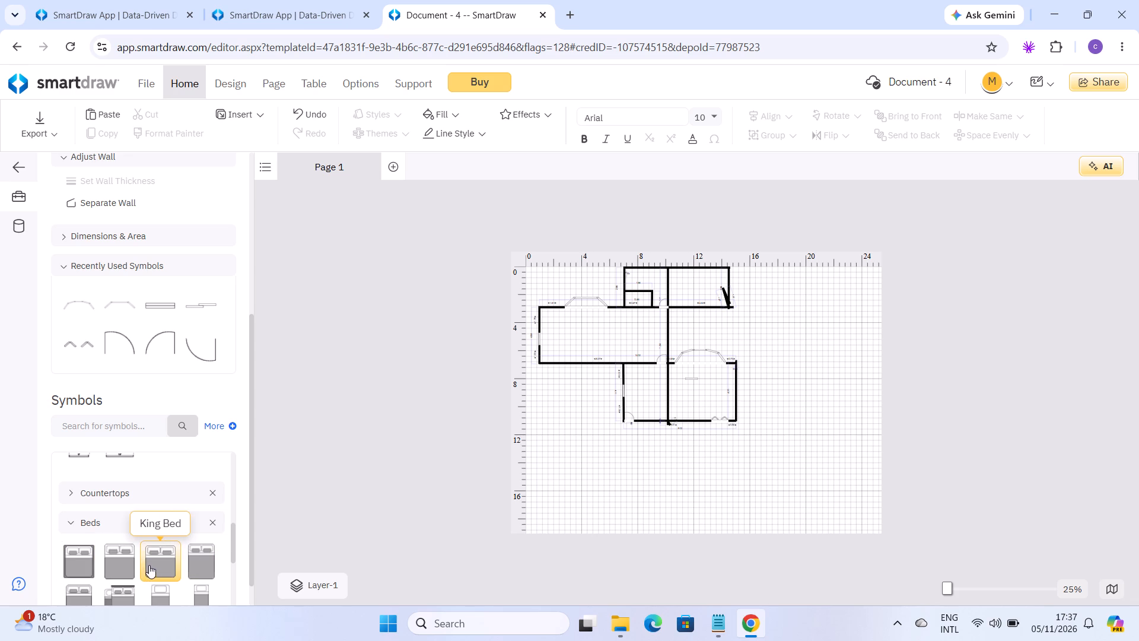
pyautogui.moveTo(149, 565); pyautogui.dragTo(705, 388)
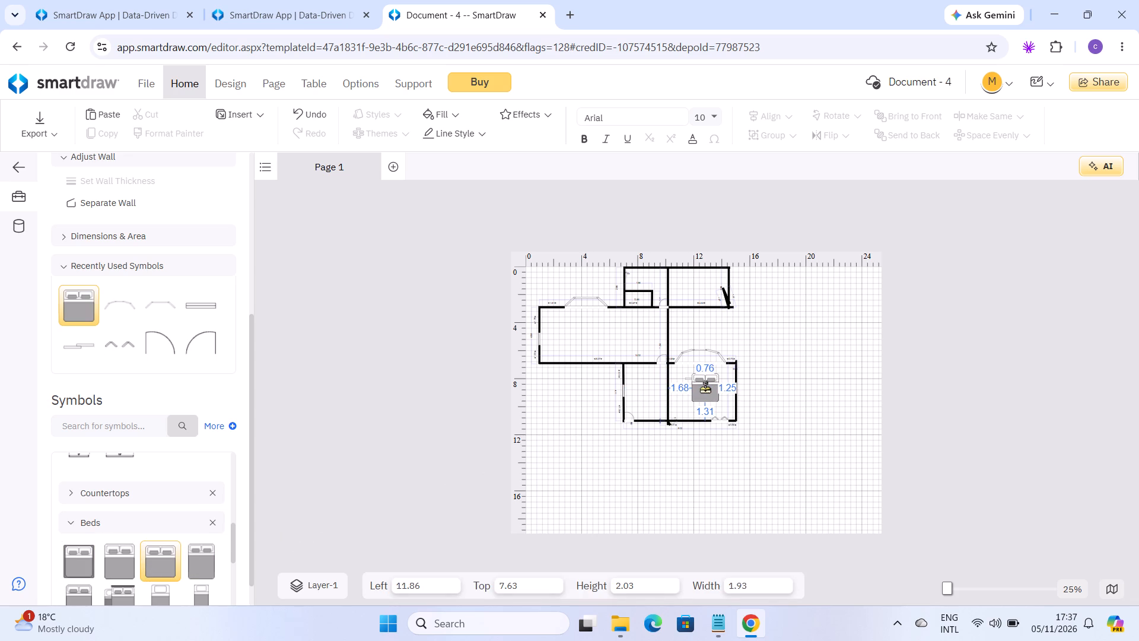
pyautogui.moveTo(705, 388); pyautogui.dragTo(717, 388)
pyautogui.doubleClick(717, 388)
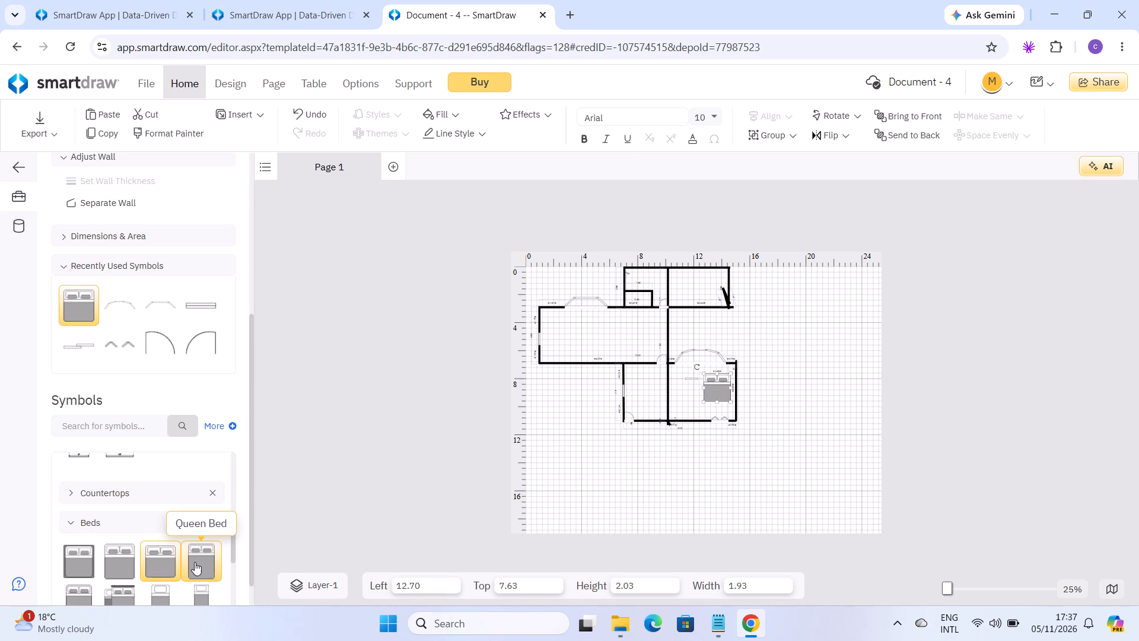
# Place a Queen Bed symbol in the upper-right room at about Left 11.63, Top 0.31.
pyautogui.moveTo(193, 559); pyautogui.dragTo(622, 440)
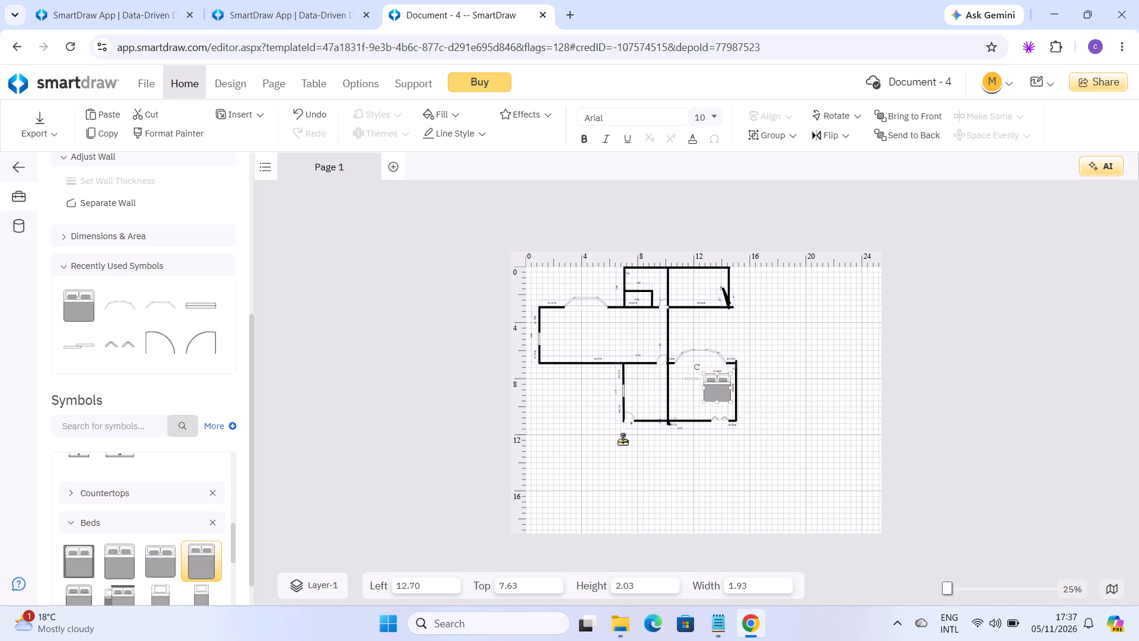
pyautogui.moveTo(622, 440); pyautogui.dragTo(698, 287)
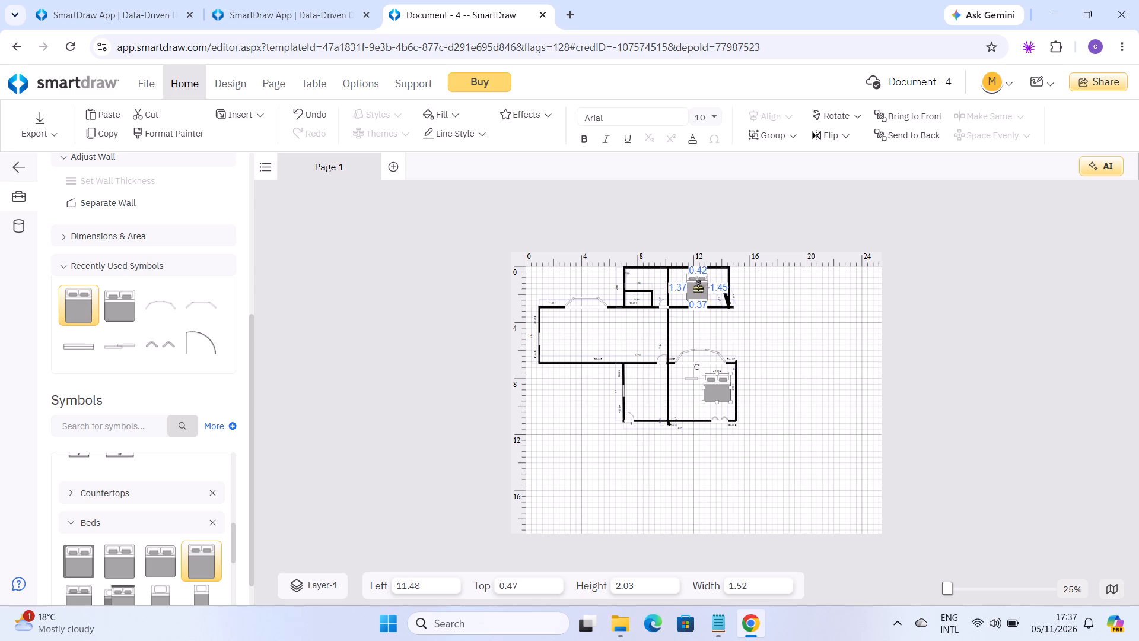
pyautogui.moveTo(698, 287); pyautogui.dragTo(699, 286)
pyautogui.click(699, 286)
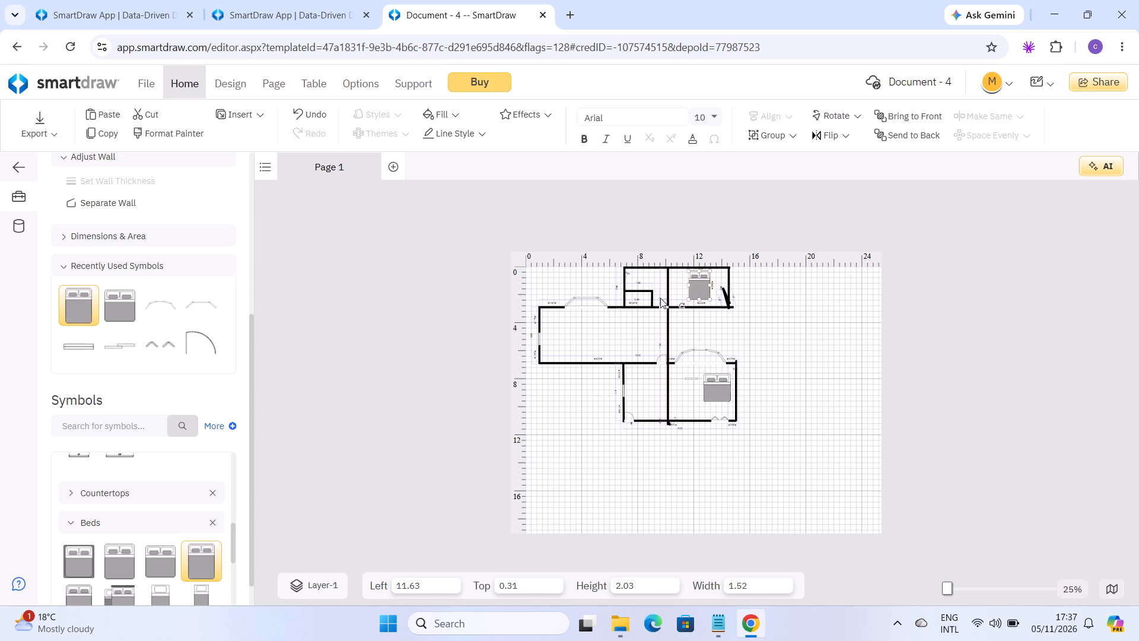
# Look through the remaining bed symbols and remove the Beds category from the symbol library.
pyautogui.click(231, 584)
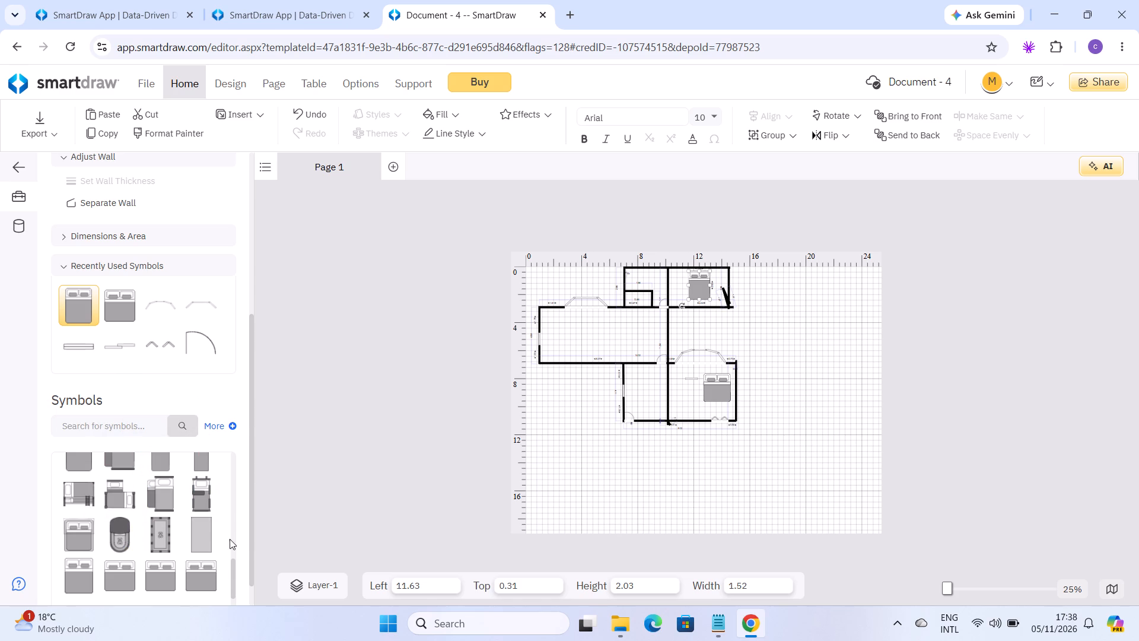
pyautogui.click(132, 428)
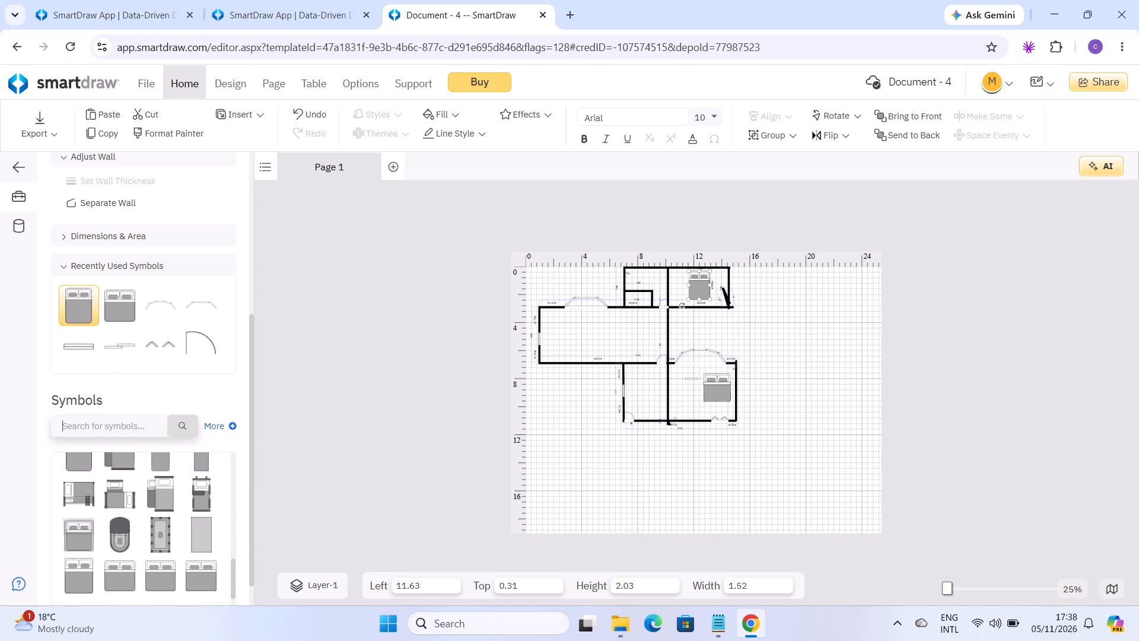
pyautogui.tripleClick(231, 529)
pyautogui.moveTo(231, 529); pyautogui.dragTo(221, 560)
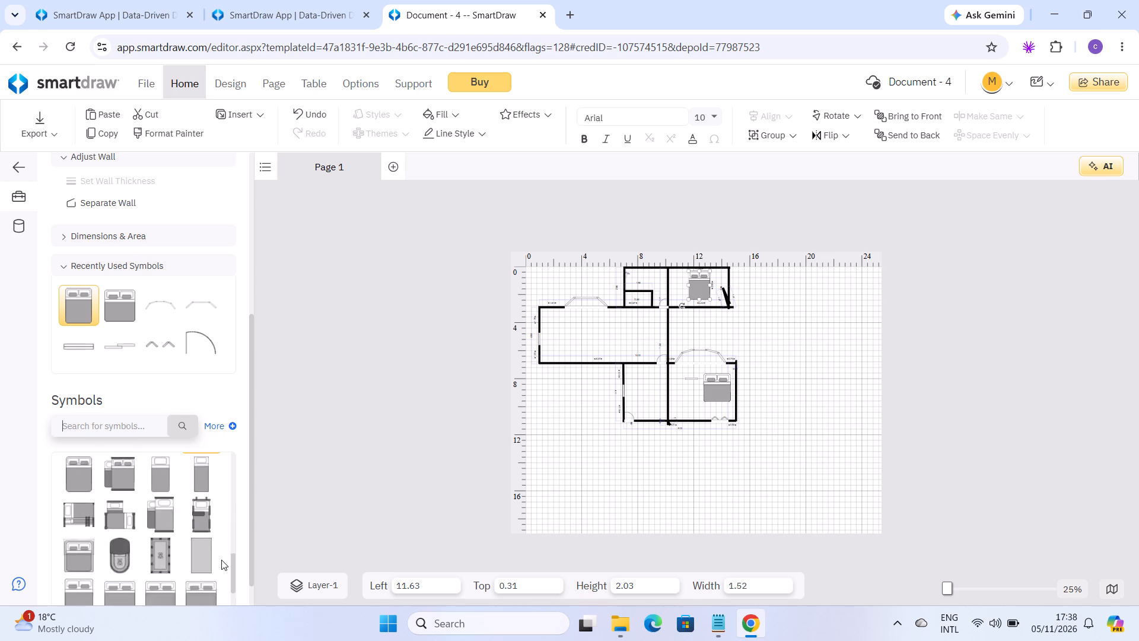
pyautogui.moveTo(221, 560); pyautogui.dragTo(211, 515)
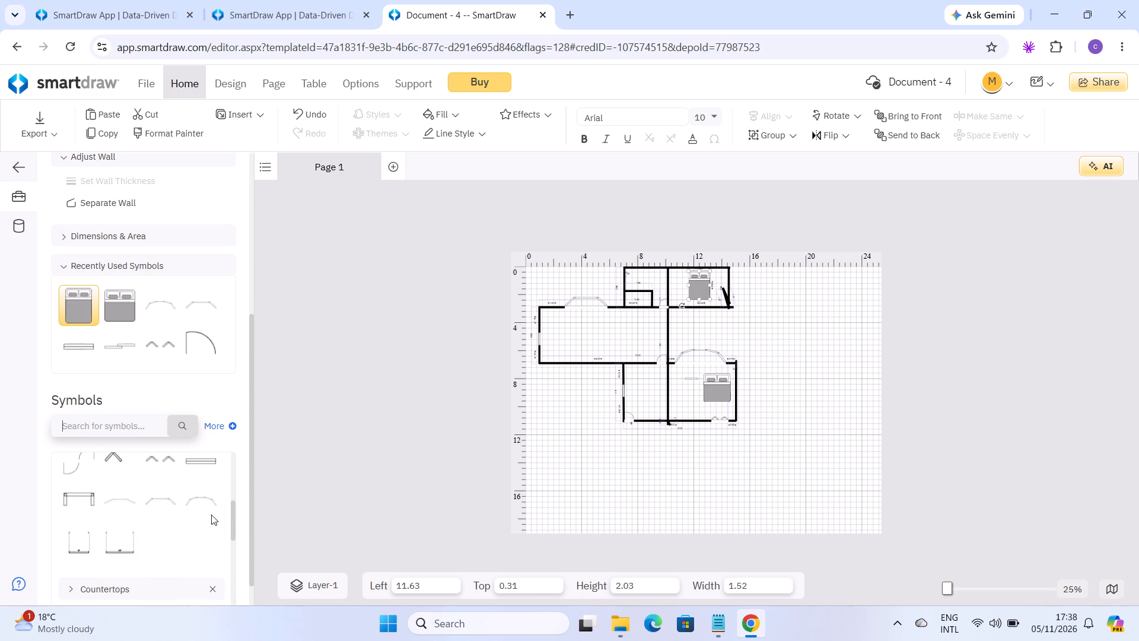
pyautogui.moveTo(211, 515); pyautogui.dragTo(213, 529)
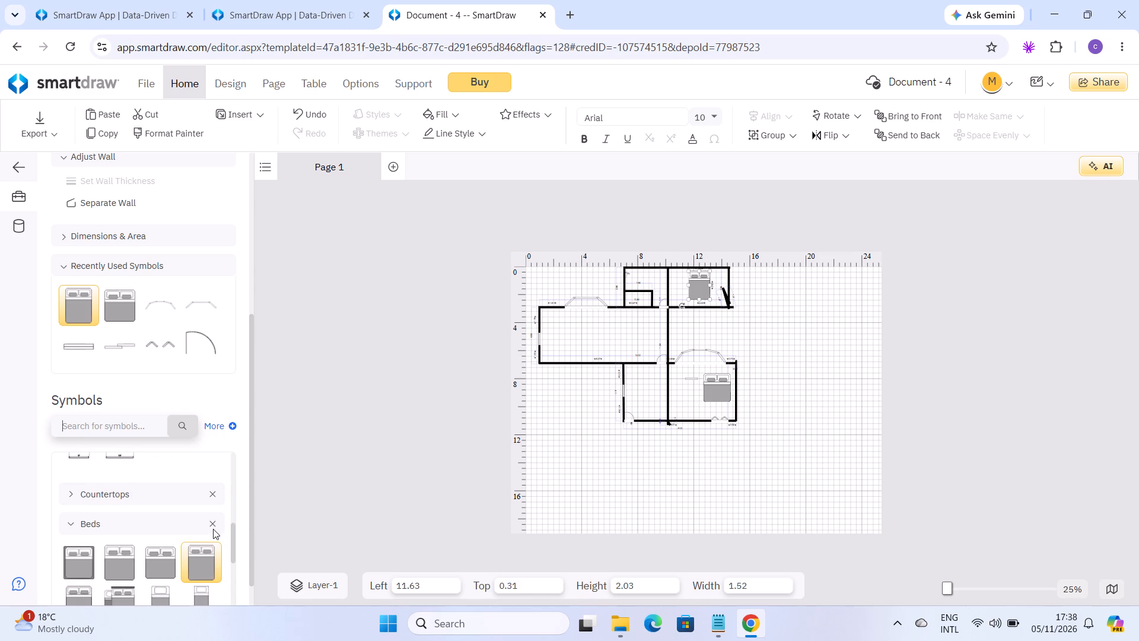
pyautogui.click(213, 526)
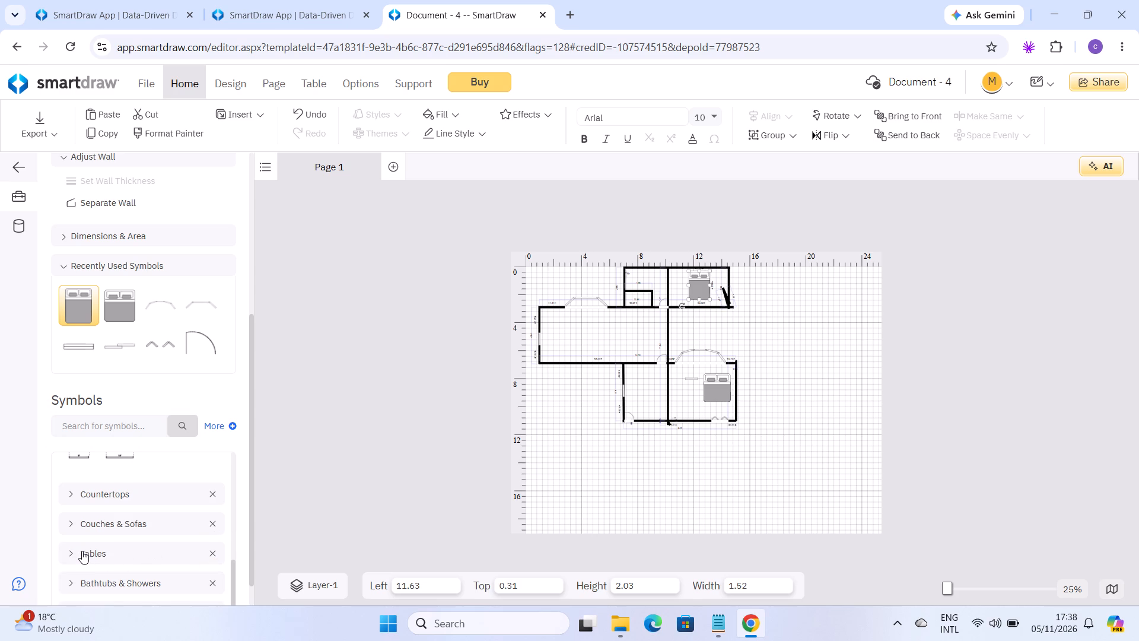
# Expand the Tables category of the symbol library and browse its table symbols.
pyautogui.click(82, 551)
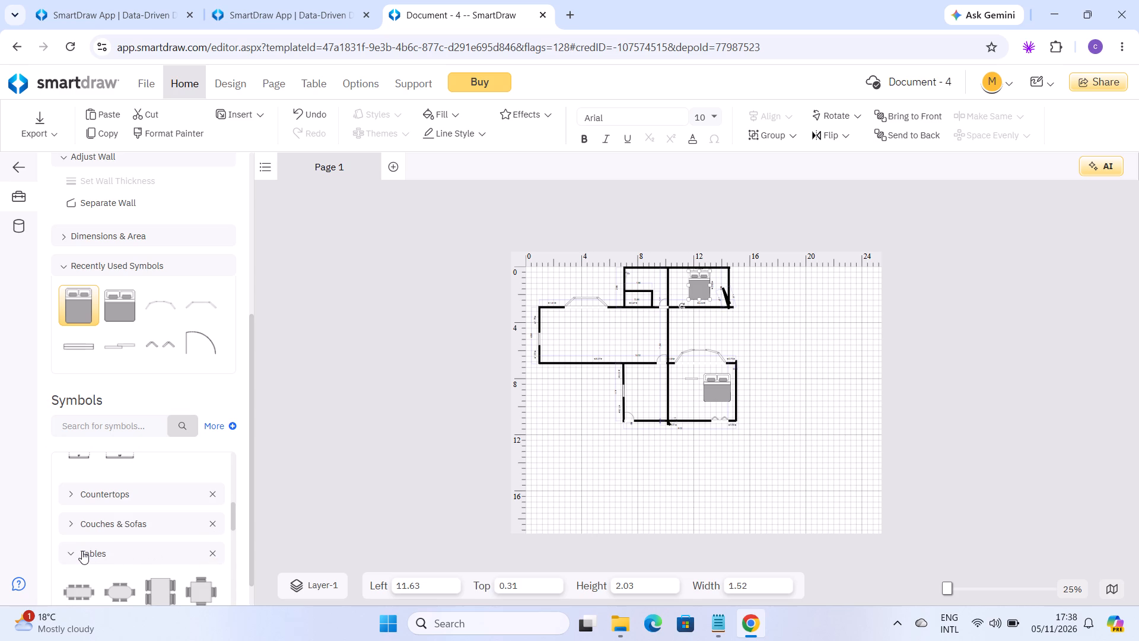
pyautogui.click(82, 551)
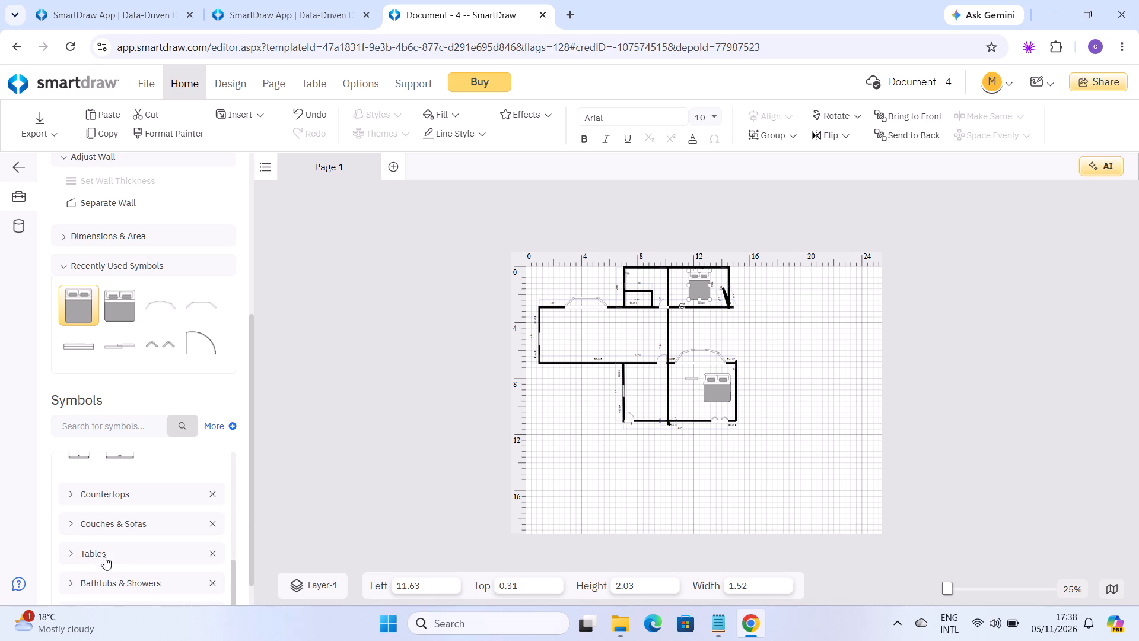
pyautogui.click(93, 550)
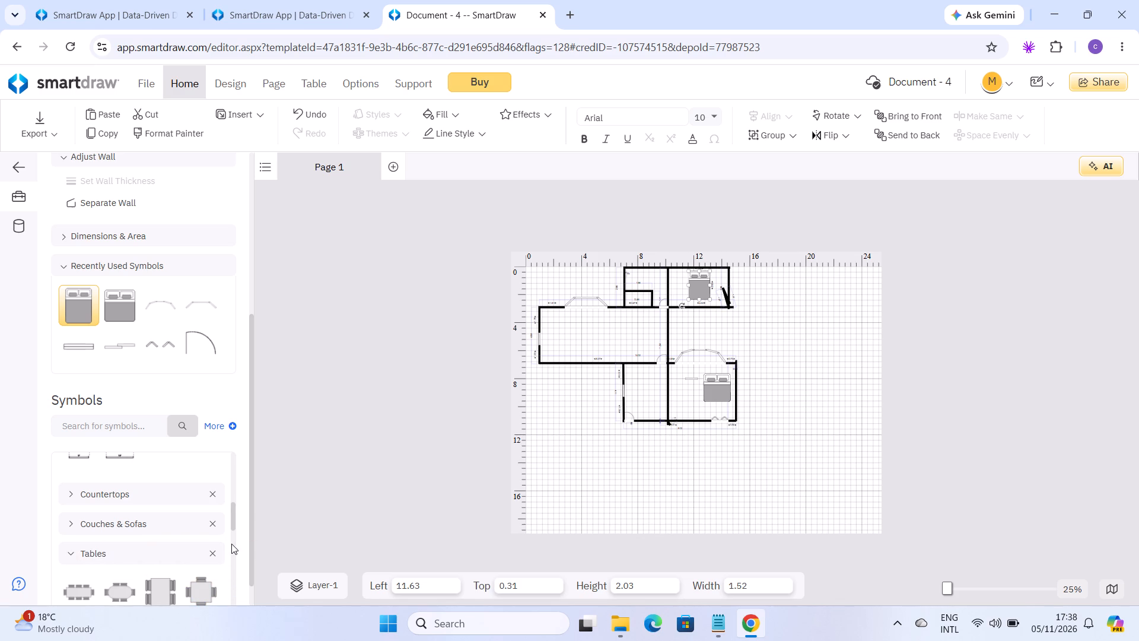
pyautogui.click(231, 544)
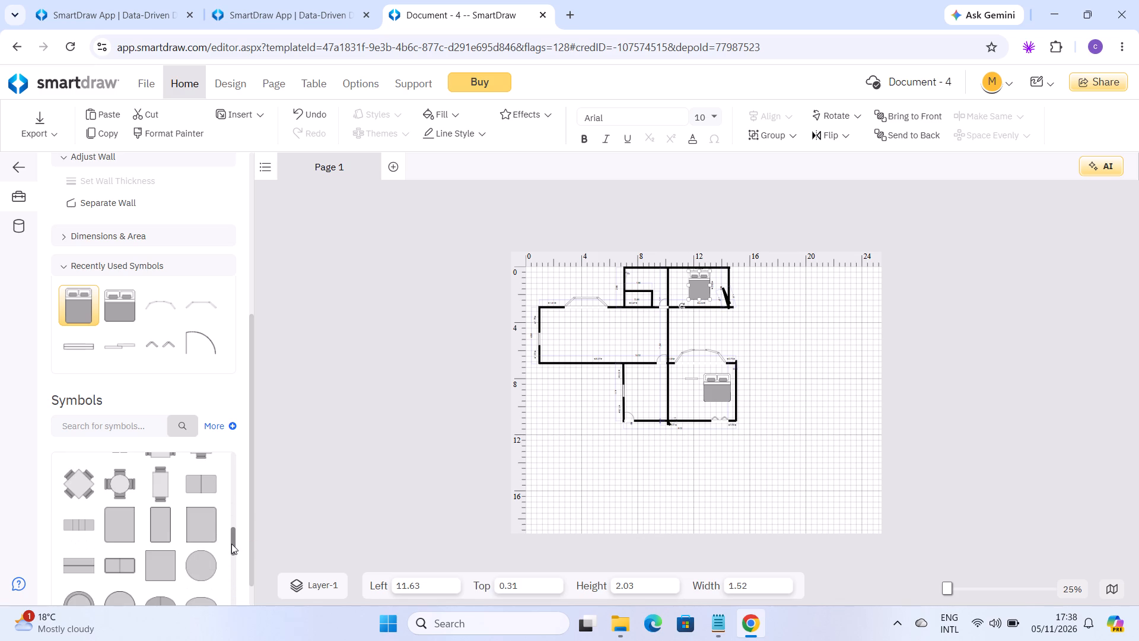
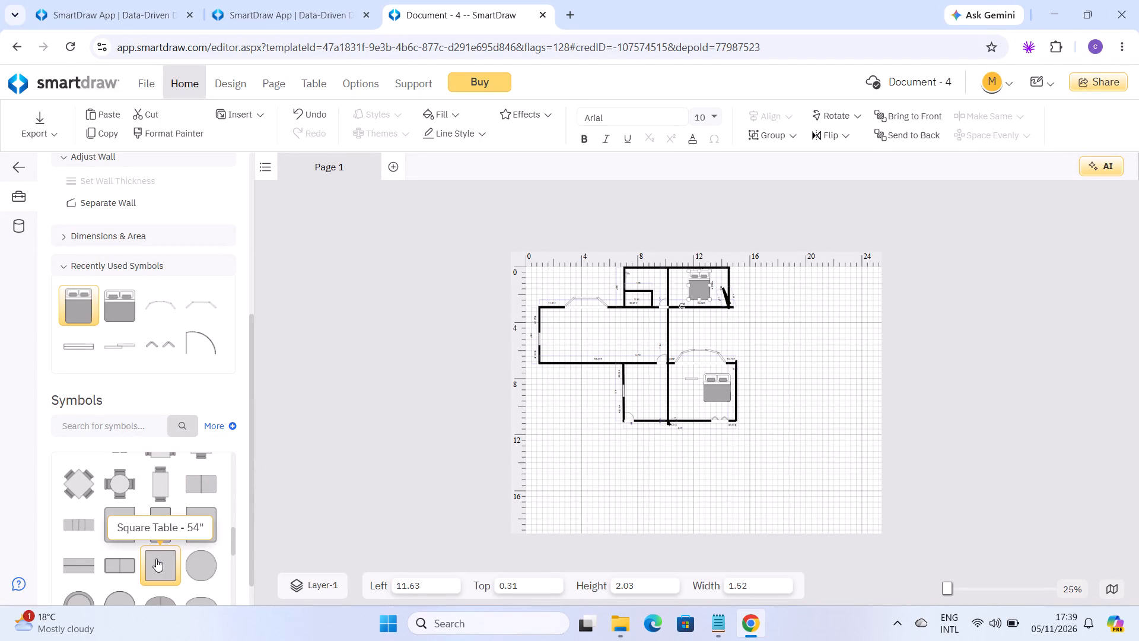
# Place a Glass Oval Coffee Table symbol in the wide middle-left room at about Left 3.79, Top 4.47.
pyautogui.click(123, 560)
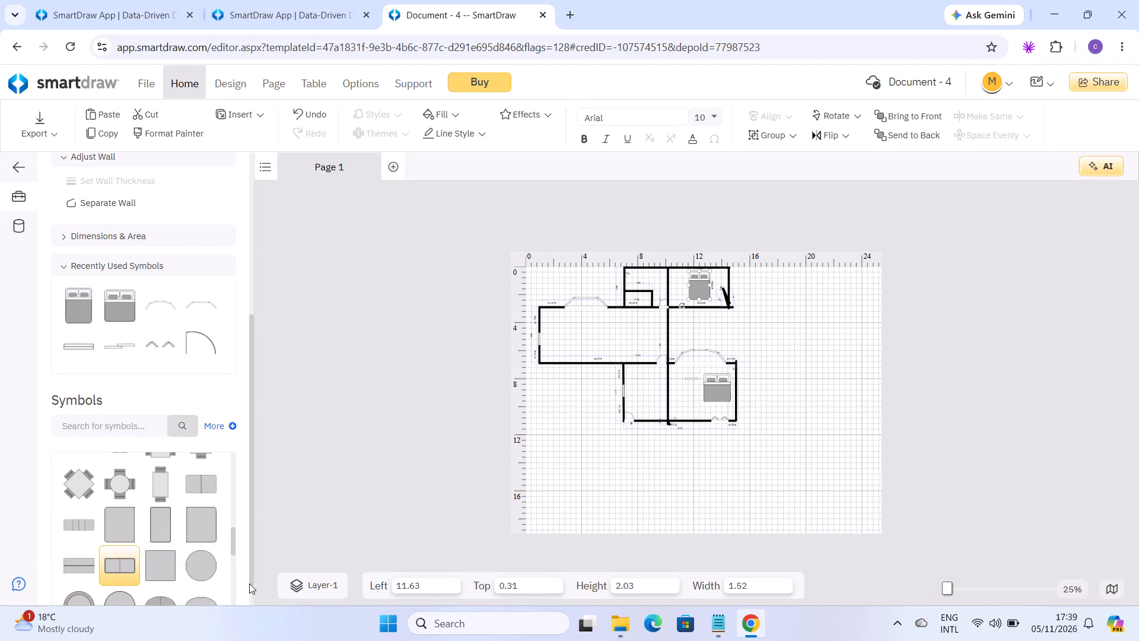
pyautogui.tripleClick(252, 584)
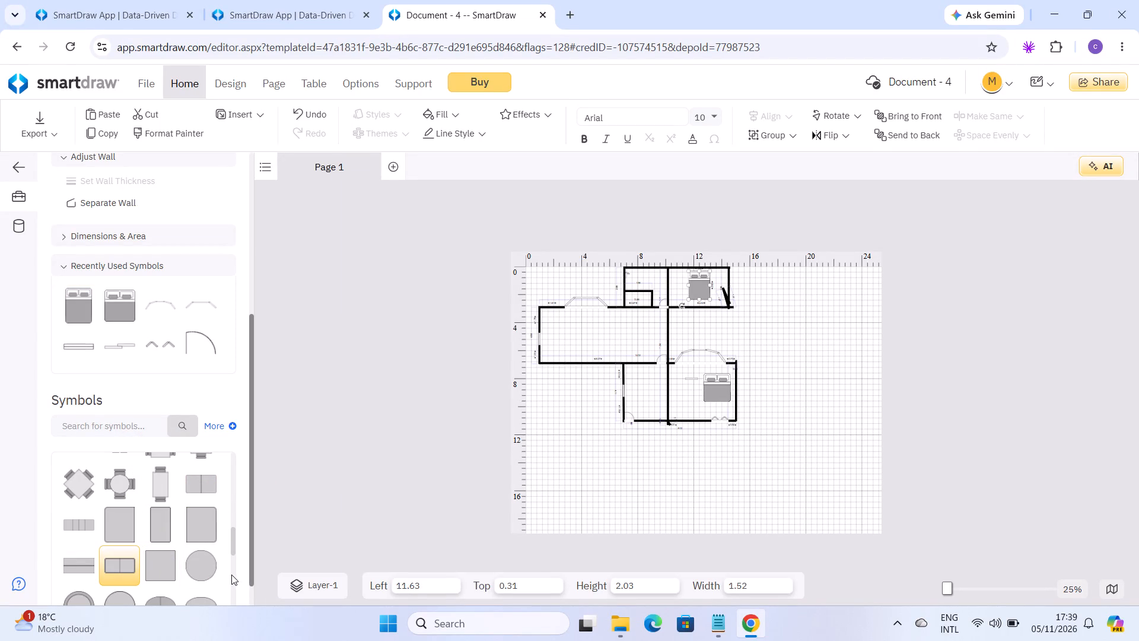
pyautogui.click(232, 575)
pyautogui.click(232, 575)
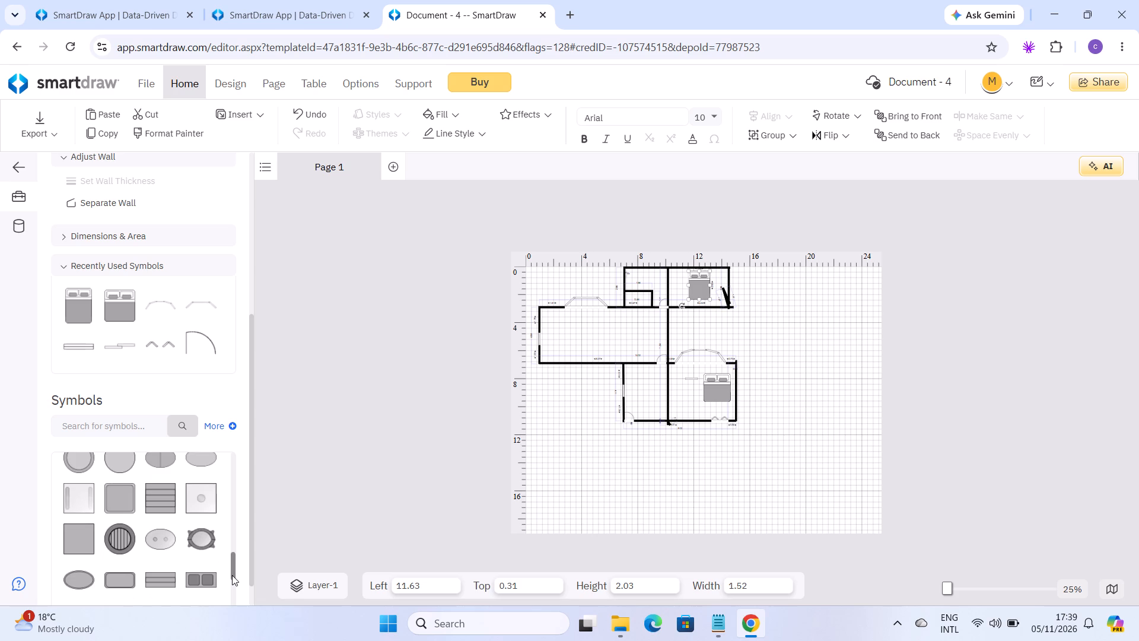
pyautogui.moveTo(173, 537); pyautogui.dragTo(301, 522)
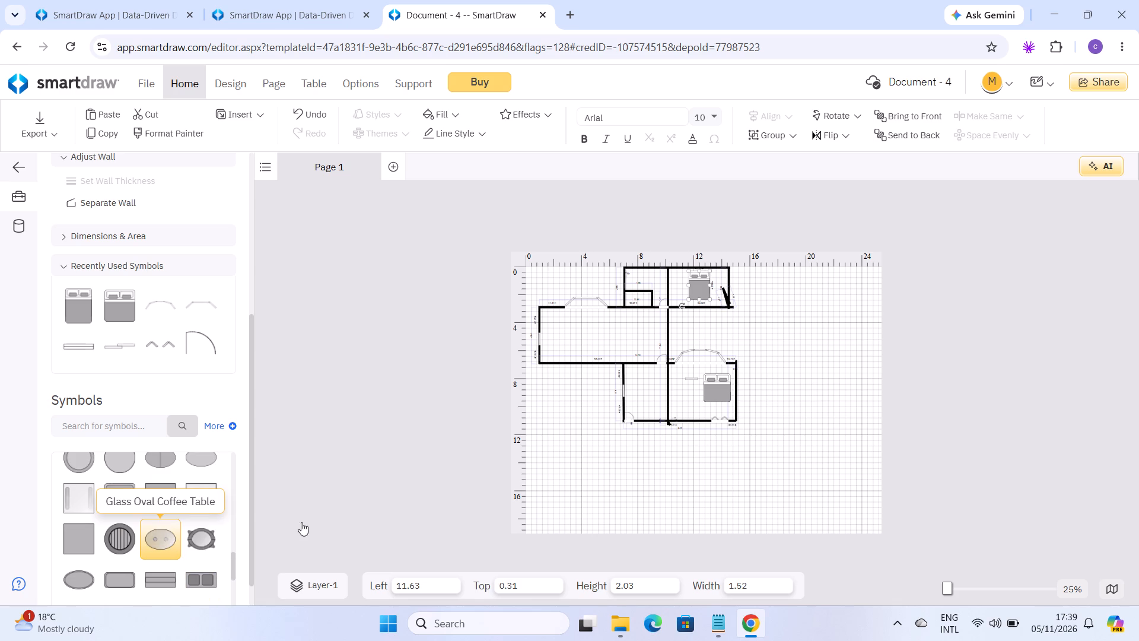
pyautogui.moveTo(301, 522); pyautogui.dragTo(586, 335)
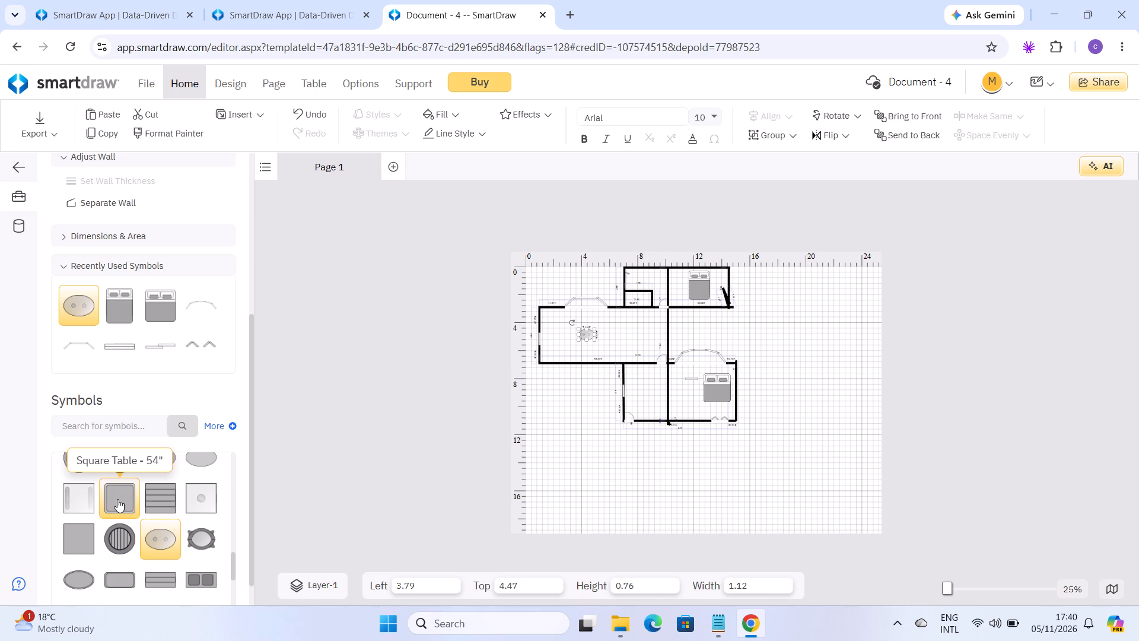
# Place a Round Coffee Table symbol beside the King Bed in the lower-right room at about Left 10.87, Top 8.40.
pyautogui.moveTo(117, 542); pyautogui.dragTo(281, 493)
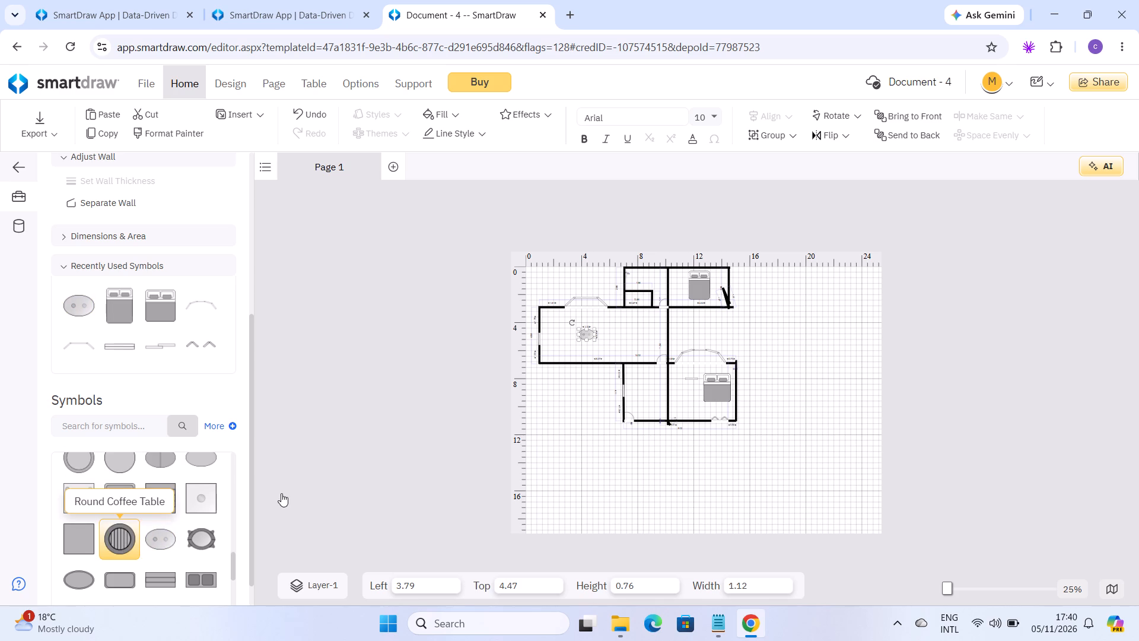
pyautogui.moveTo(281, 493); pyautogui.dragTo(685, 391)
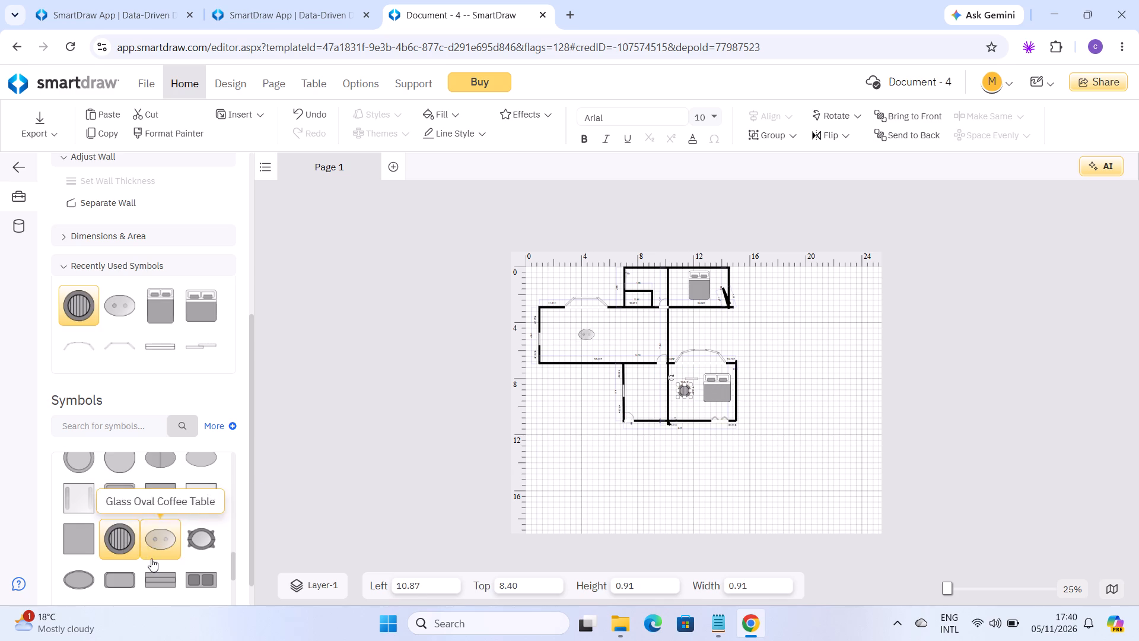
# Place another Round Coffee Table symbol beside the Queen Bed in the upper-right room at about Left 10.47, Top 1.03.
pyautogui.moveTo(119, 541); pyautogui.dragTo(668, 300)
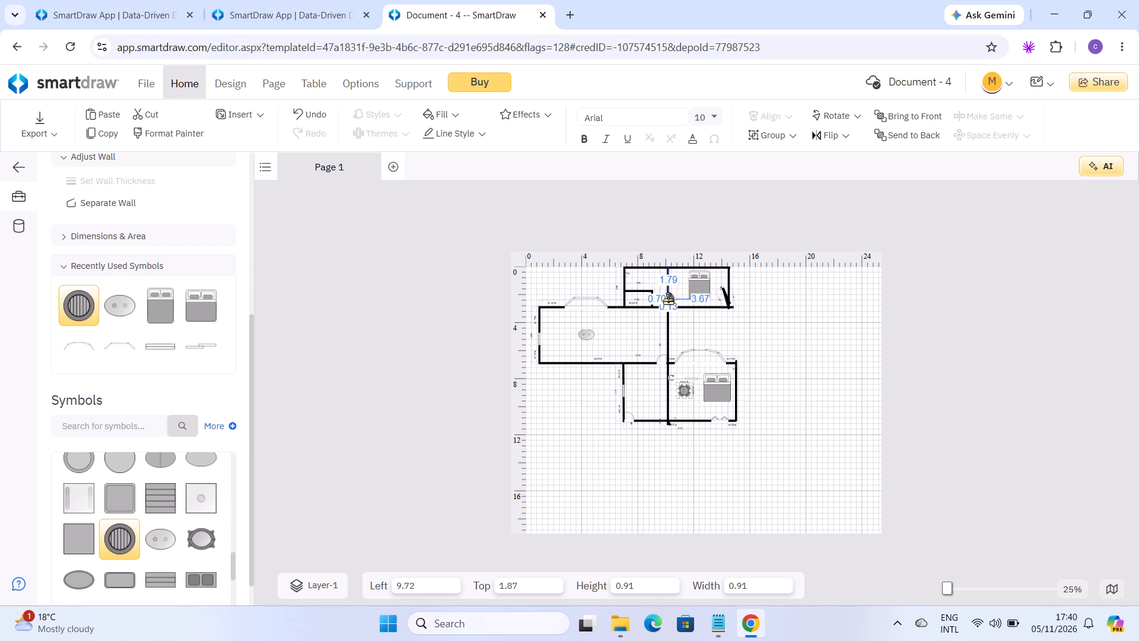
pyautogui.moveTo(668, 300); pyautogui.dragTo(679, 287)
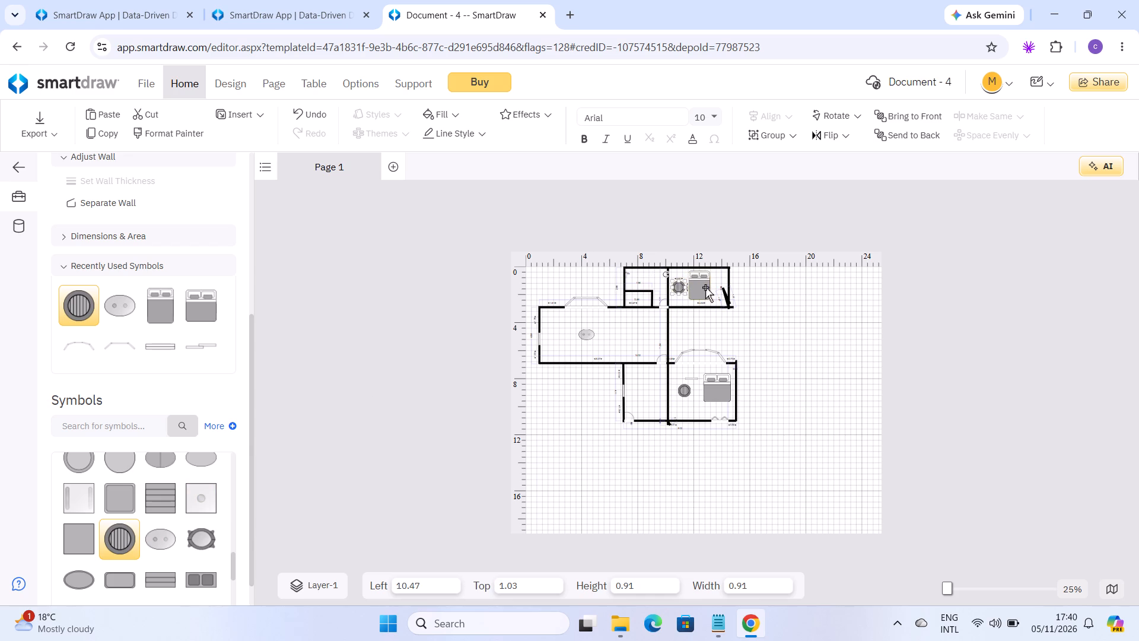
# Move the Queen Bed in the upper-right room toward the outer wall, to about Left 12.90, Top 0.31.
pyautogui.moveTo(705, 287); pyautogui.dragTo(722, 287)
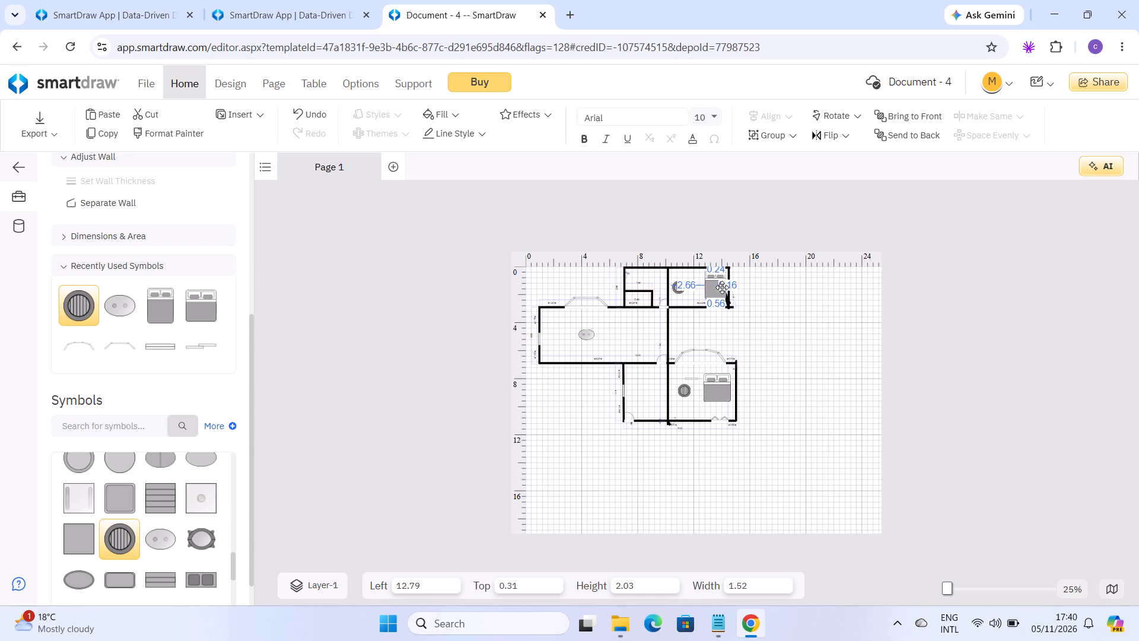
pyautogui.moveTo(722, 287); pyautogui.dragTo(723, 288)
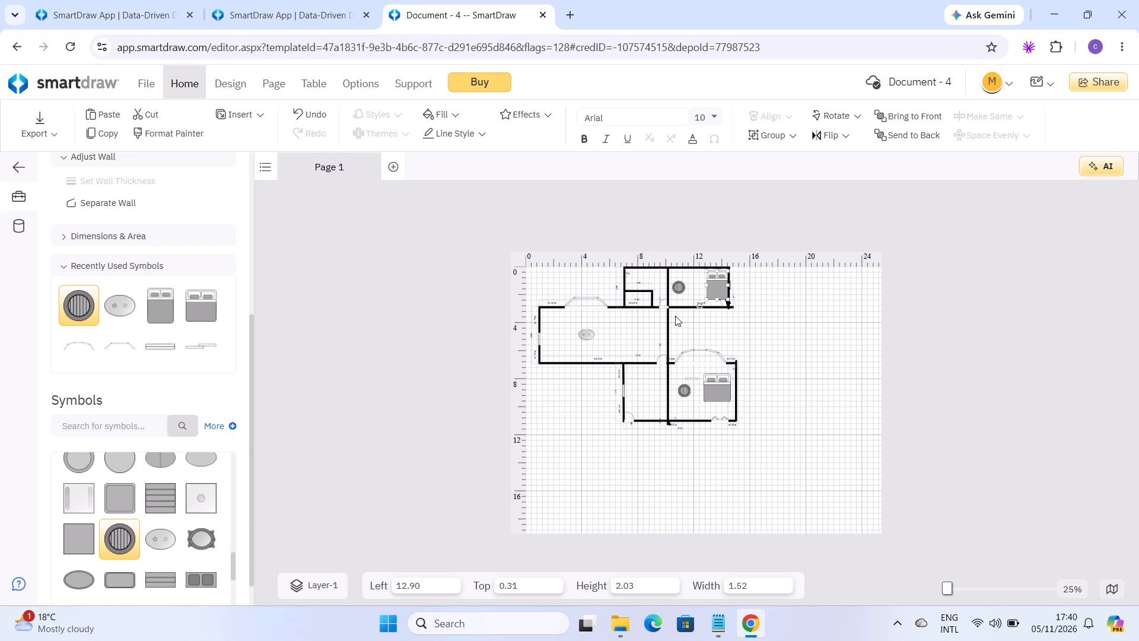
# Move the upper-right room's round coffee table nearer the top wall, to about Left 10.87, Top 0.40.
pyautogui.moveTo(679, 288); pyautogui.dragTo(685, 284)
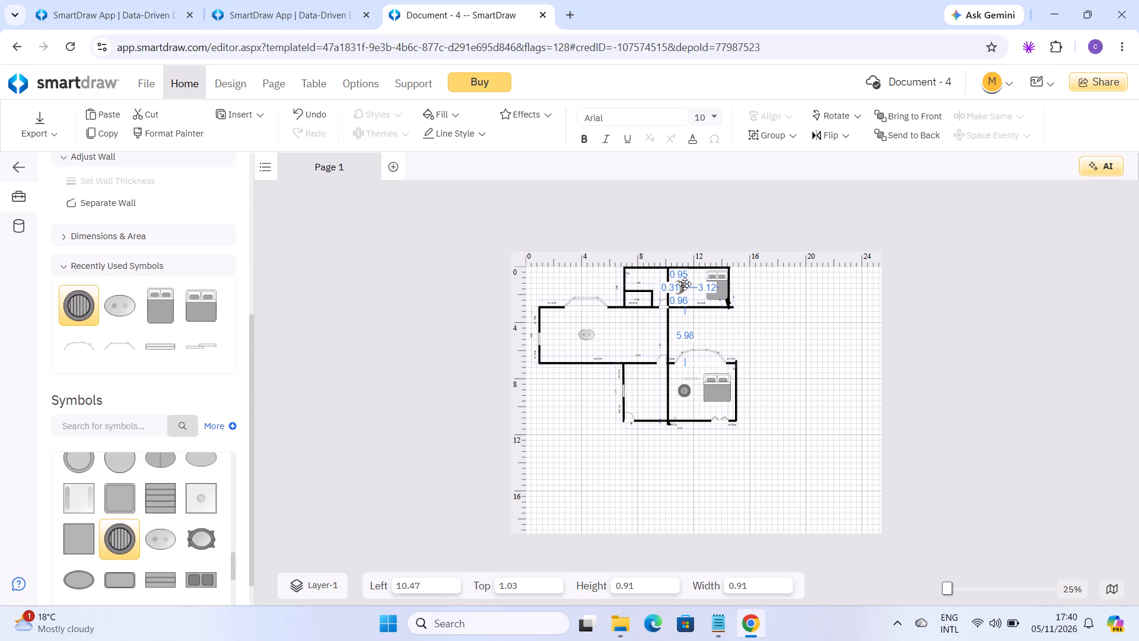
pyautogui.moveTo(685, 284); pyautogui.dragTo(684, 279)
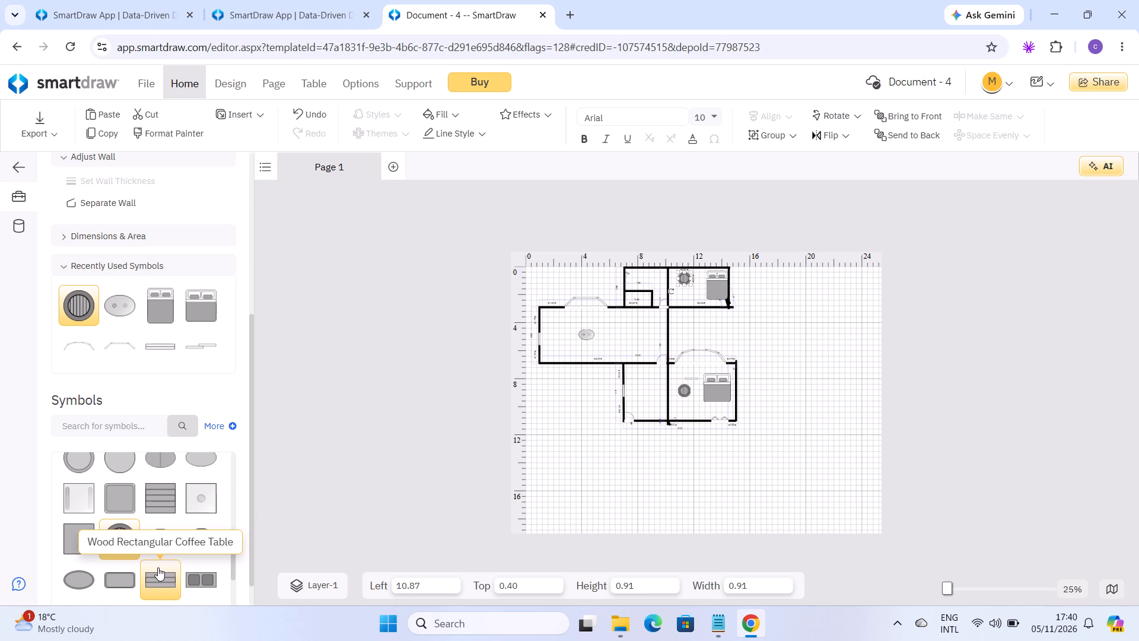
# Place a Wood Rectangular Coffee Table symbol next to the oval coffee table at about Left 2.41, Top 4.62.
pyautogui.moveTo(158, 567); pyautogui.dragTo(742, 408)
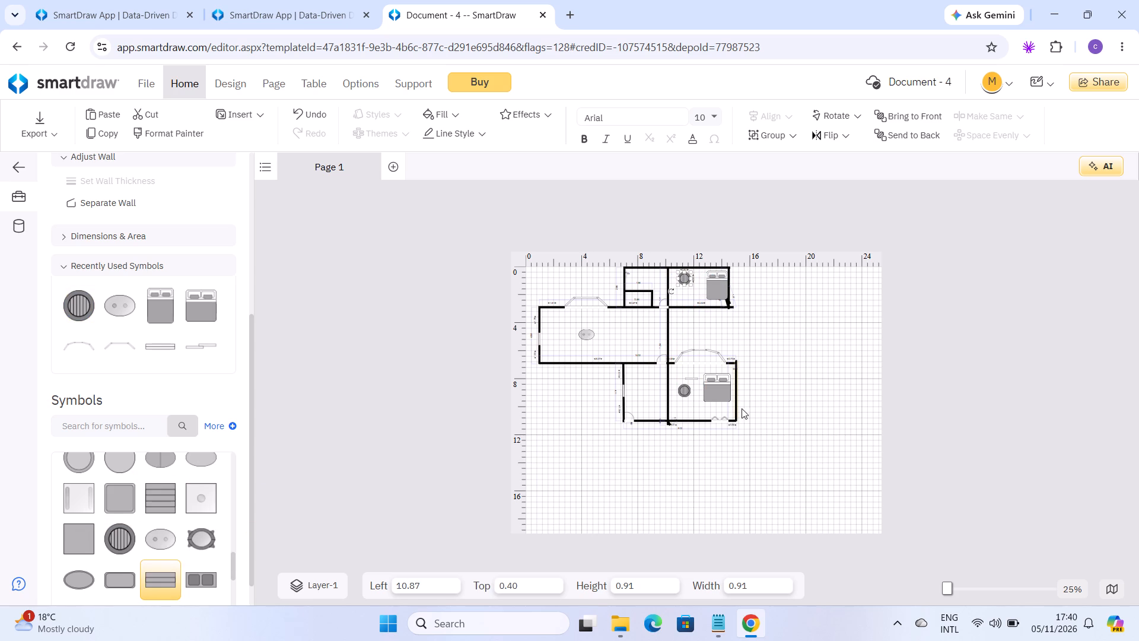
pyautogui.moveTo(742, 408); pyautogui.dragTo(616, 325)
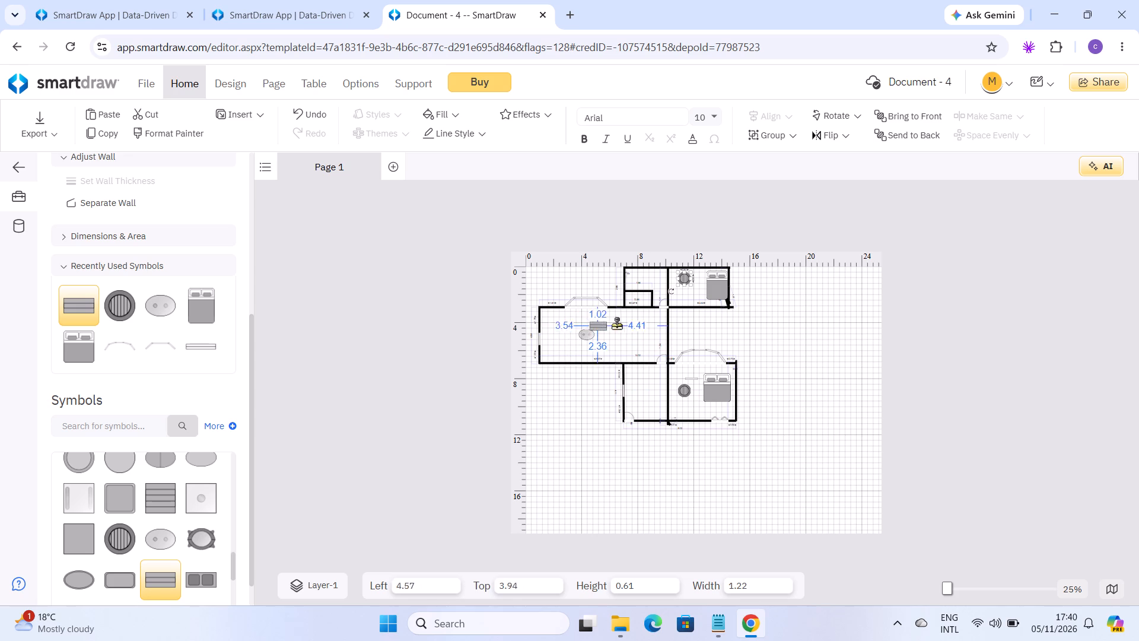
pyautogui.moveTo(616, 325); pyautogui.dragTo(568, 337)
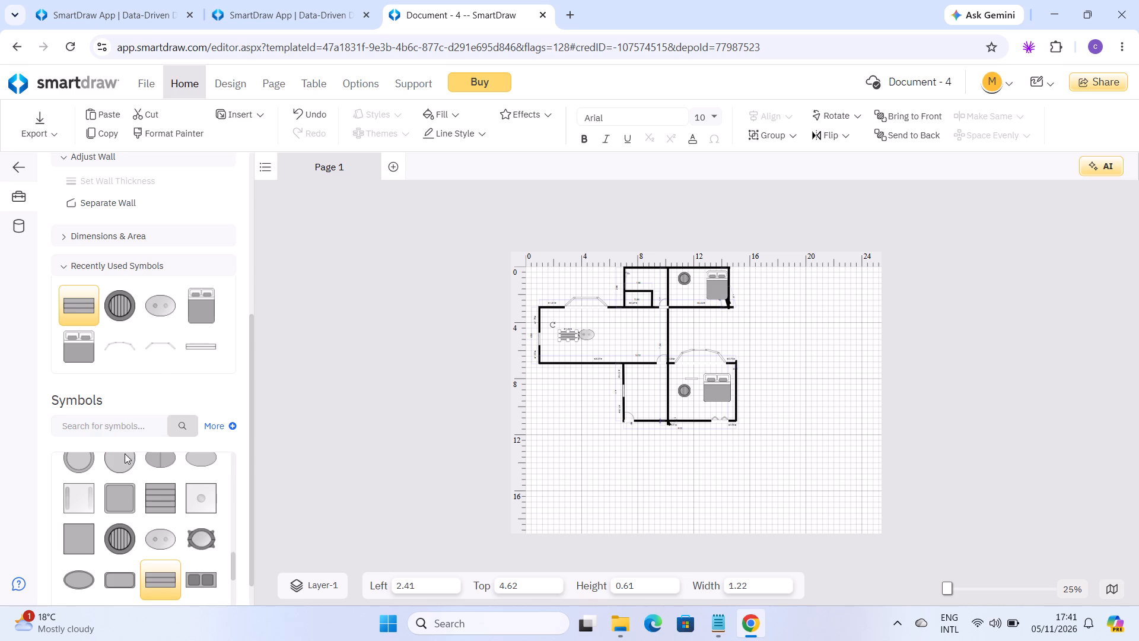
# Place a Round Table for 4 with Chairs near the bottom wall of the wide middle-left room at about Left 6.69, Top 5.16.
pyautogui.click(230, 506)
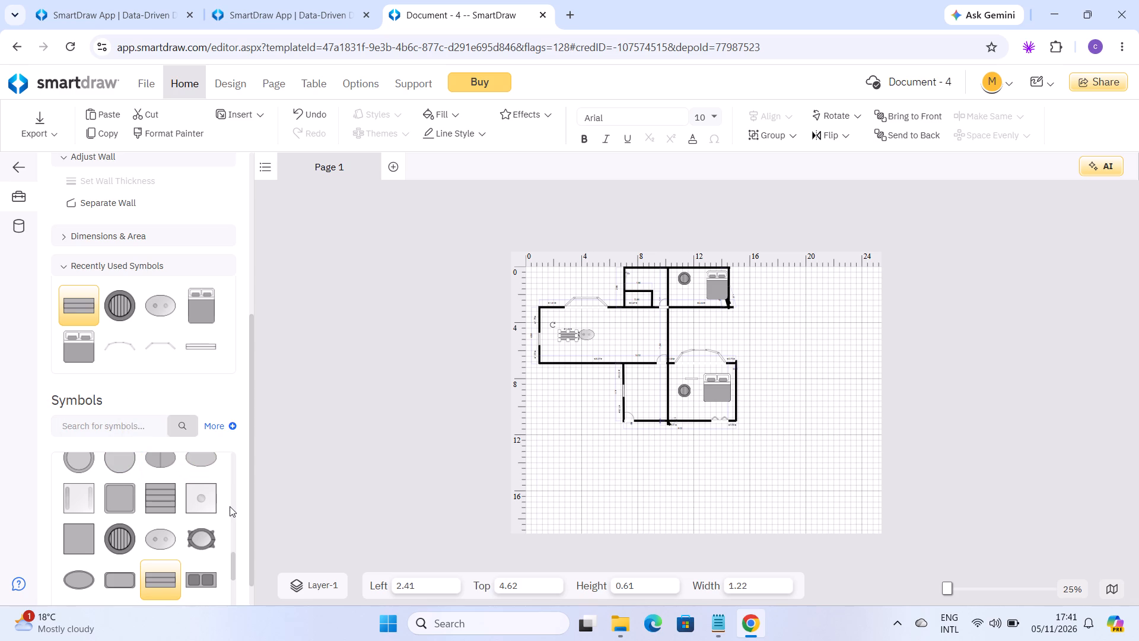
pyautogui.doubleClick(230, 506)
pyautogui.tripleClick(235, 531)
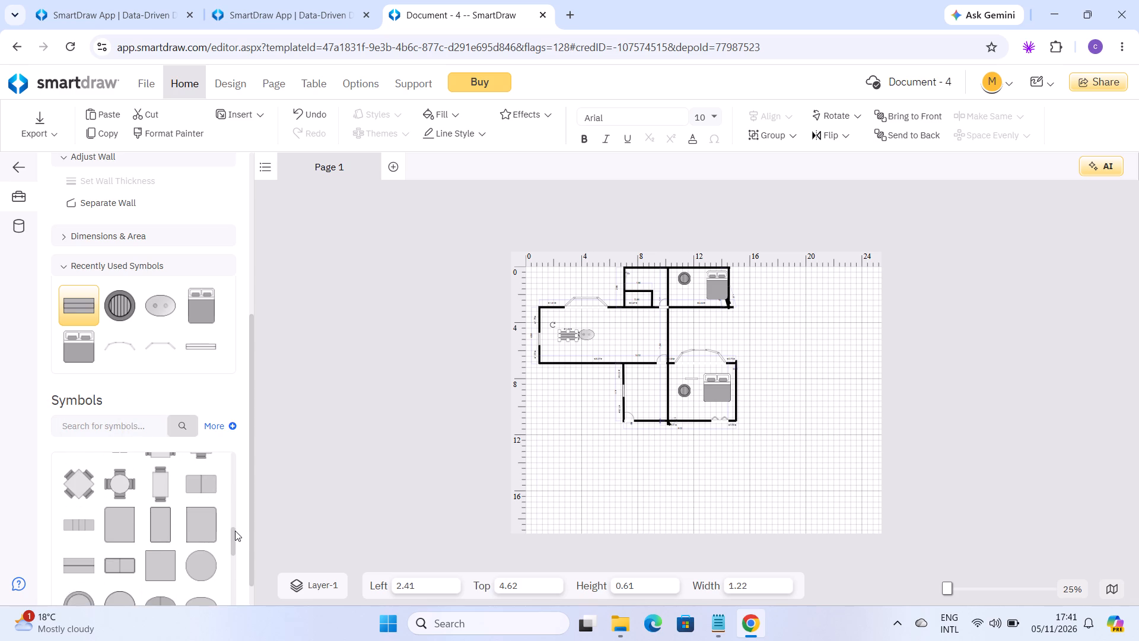
pyautogui.moveTo(129, 490); pyautogui.dragTo(249, 474)
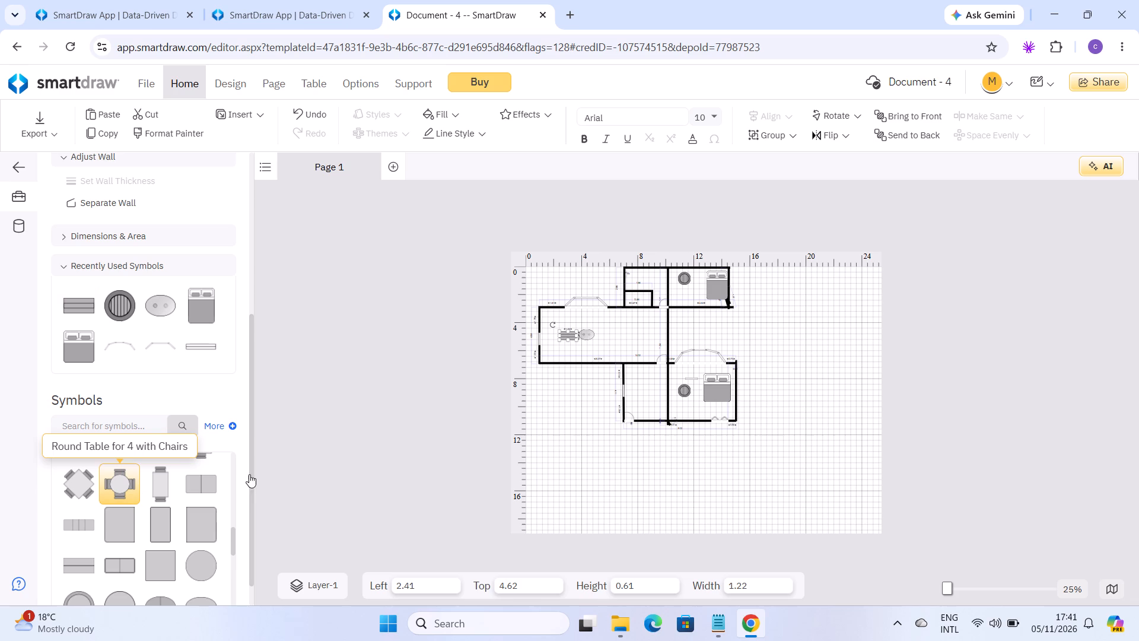
pyautogui.moveTo(249, 474); pyautogui.dragTo(644, 396)
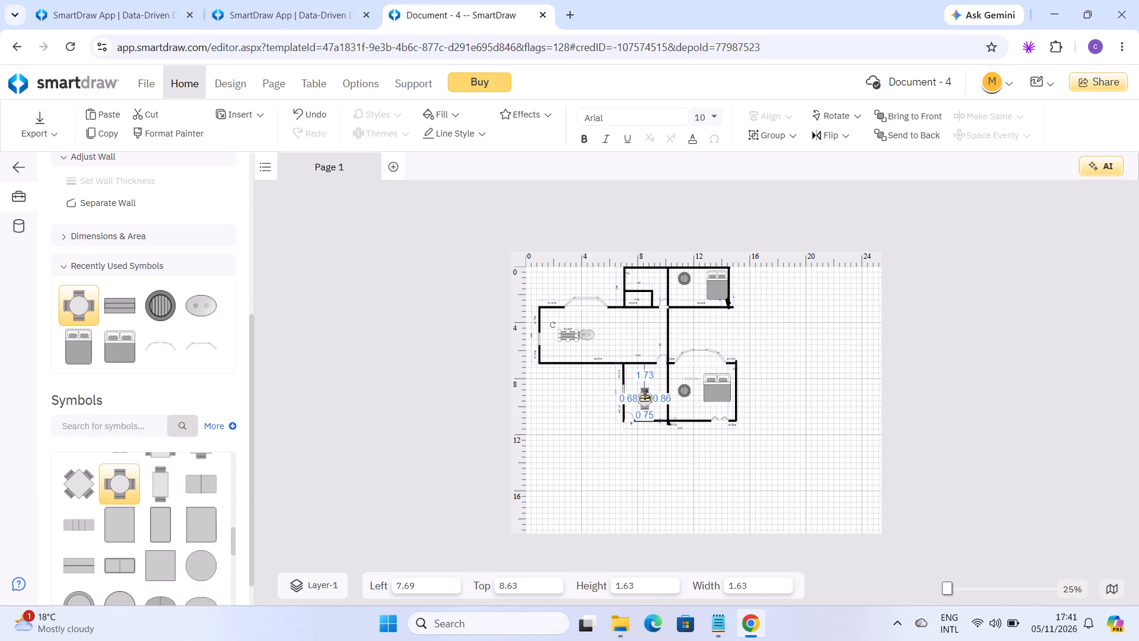
pyautogui.moveTo(644, 396); pyautogui.dragTo(631, 350)
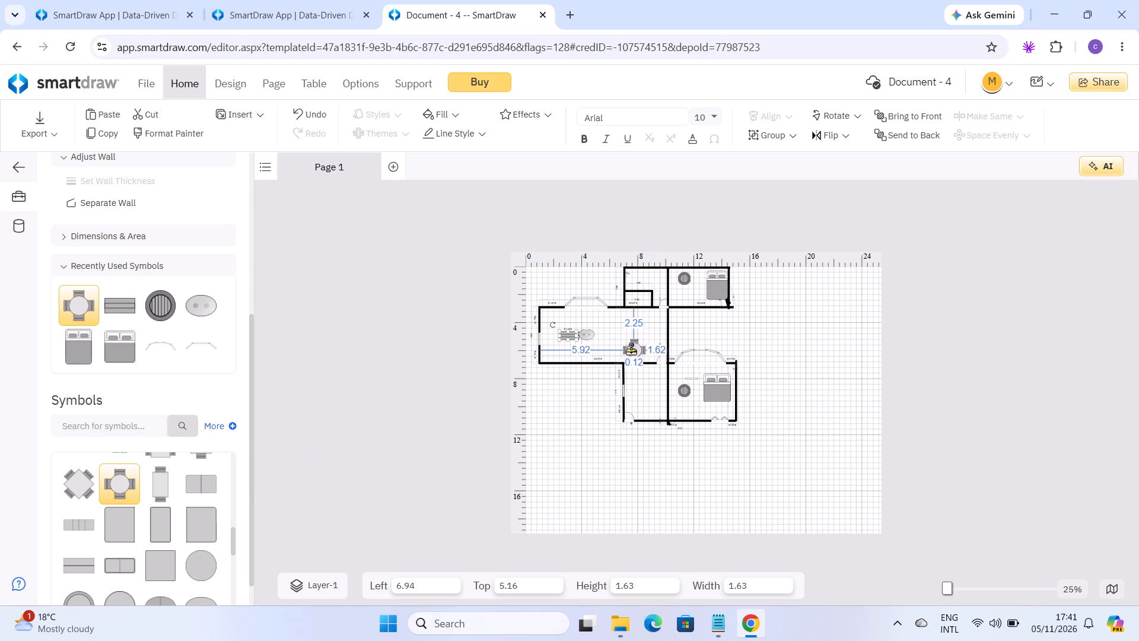
pyautogui.moveTo(631, 350); pyautogui.dragTo(631, 348)
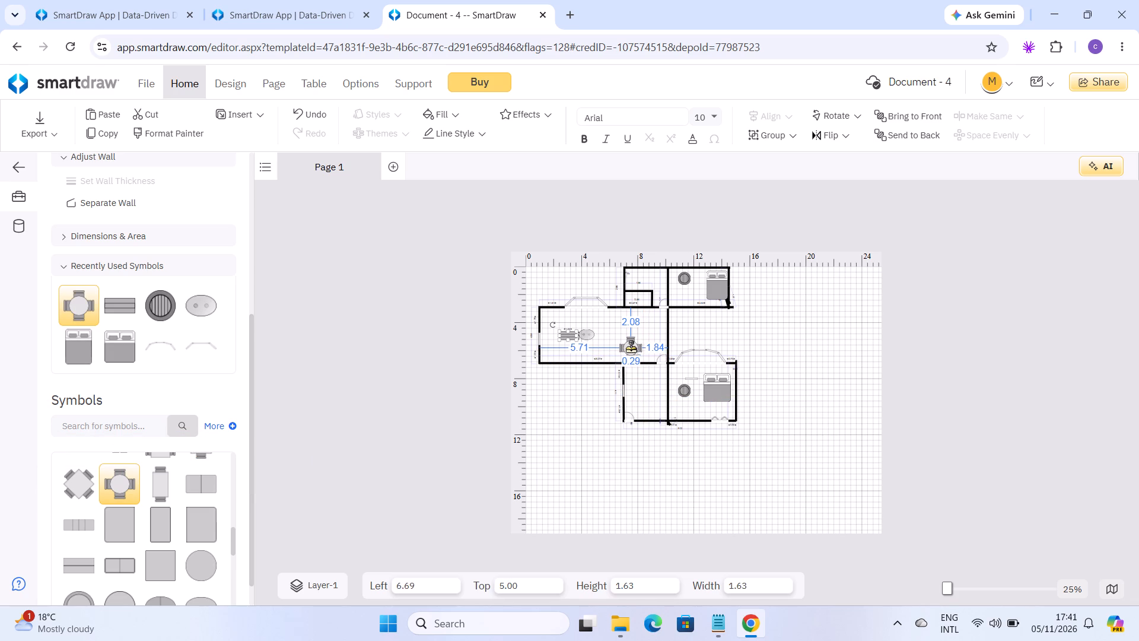
pyautogui.moveTo(631, 348); pyautogui.dragTo(631, 350)
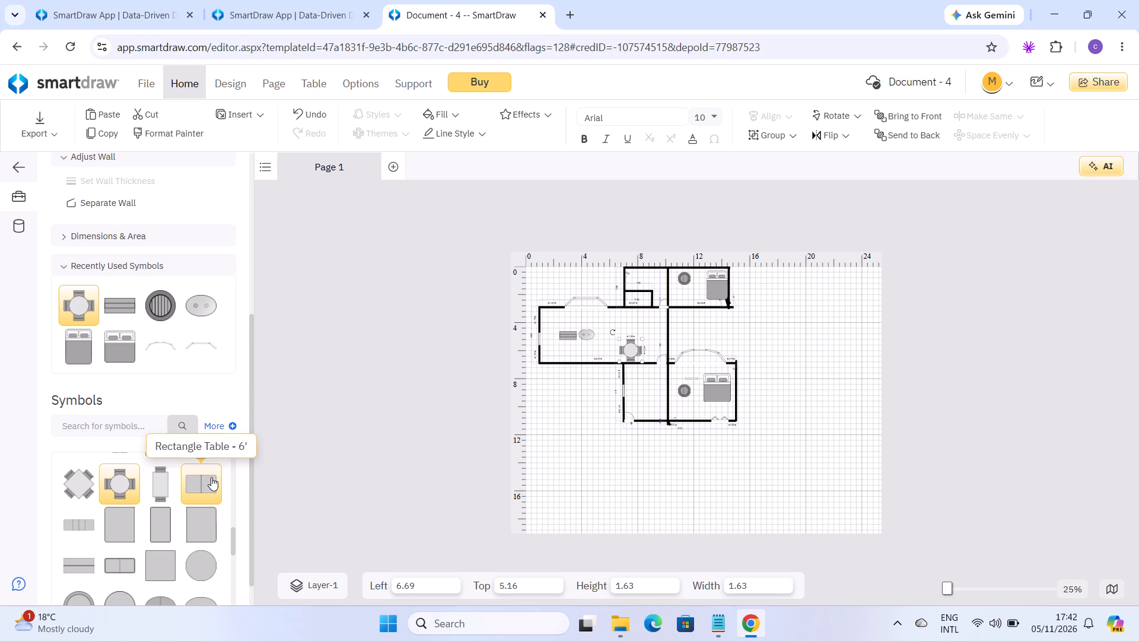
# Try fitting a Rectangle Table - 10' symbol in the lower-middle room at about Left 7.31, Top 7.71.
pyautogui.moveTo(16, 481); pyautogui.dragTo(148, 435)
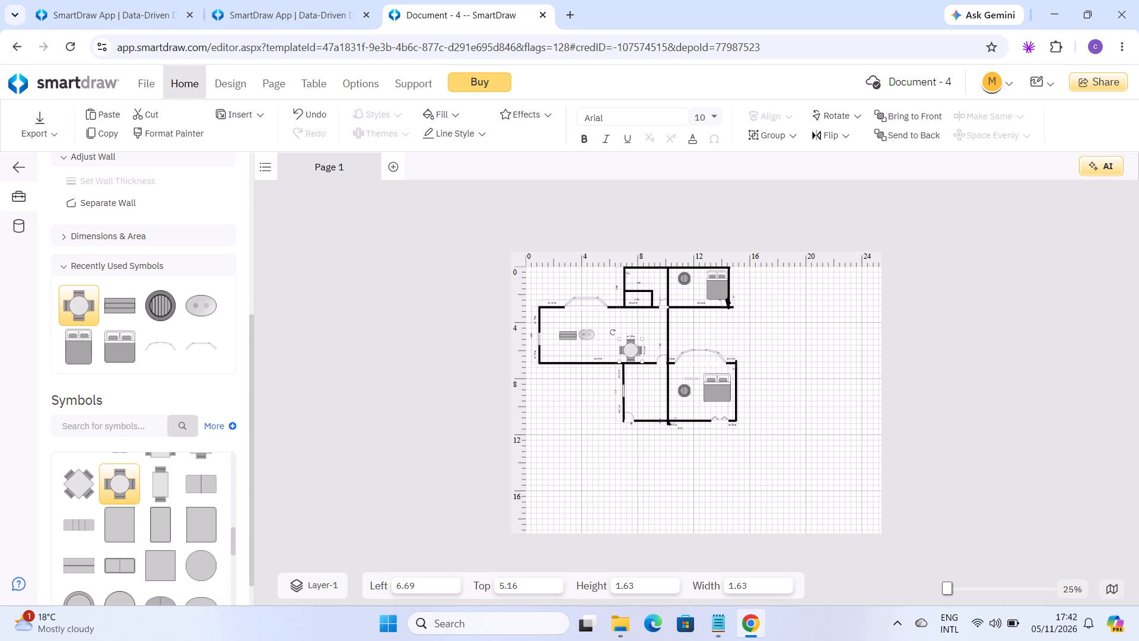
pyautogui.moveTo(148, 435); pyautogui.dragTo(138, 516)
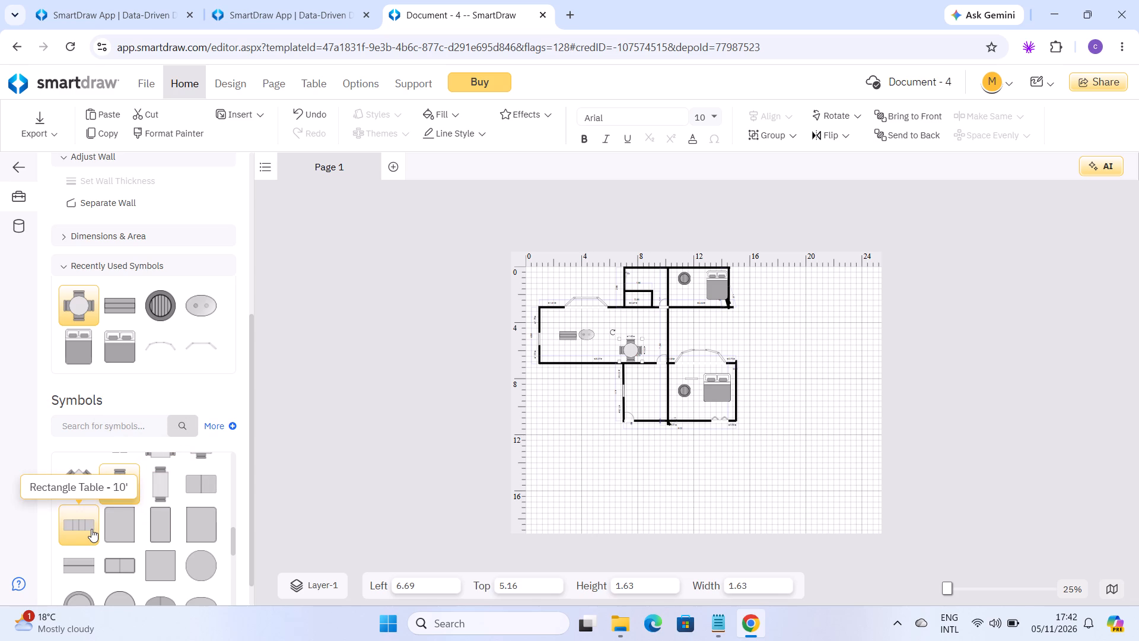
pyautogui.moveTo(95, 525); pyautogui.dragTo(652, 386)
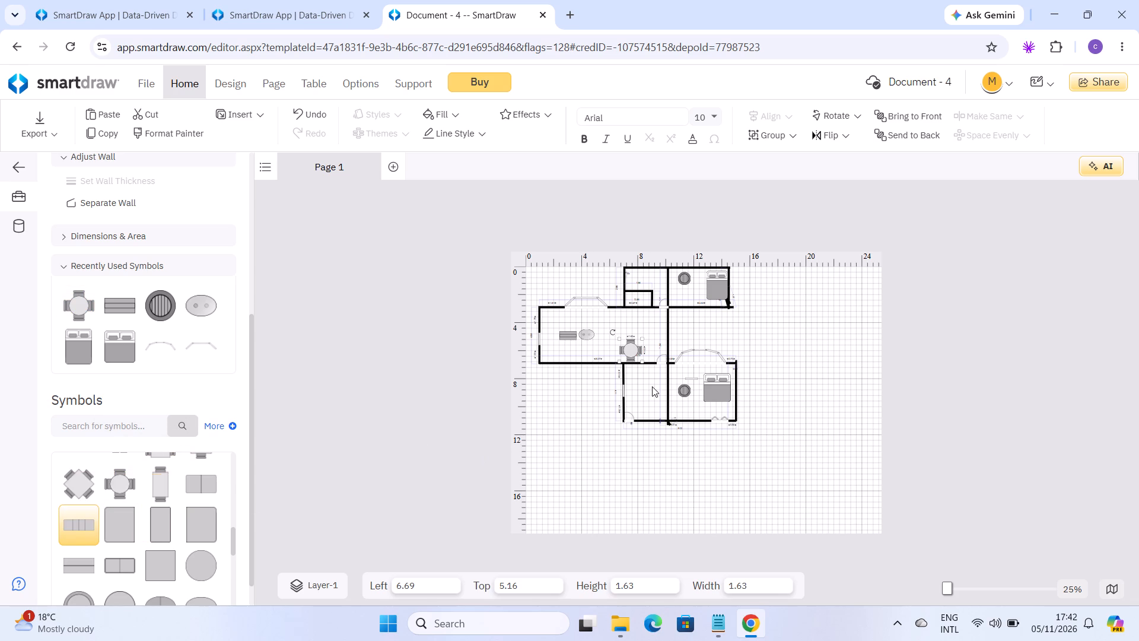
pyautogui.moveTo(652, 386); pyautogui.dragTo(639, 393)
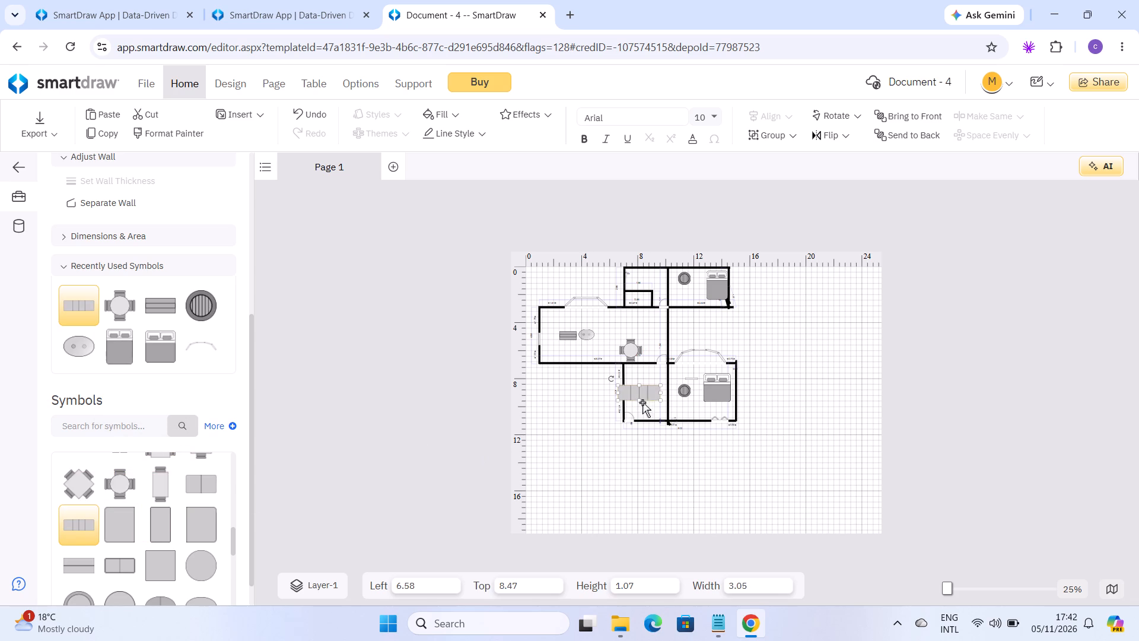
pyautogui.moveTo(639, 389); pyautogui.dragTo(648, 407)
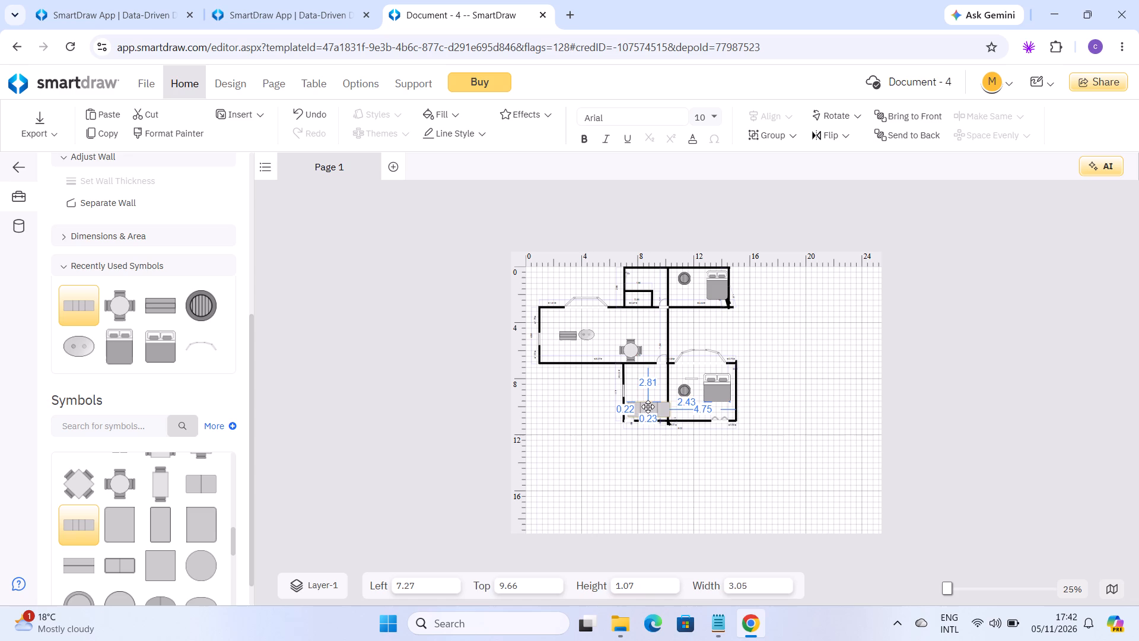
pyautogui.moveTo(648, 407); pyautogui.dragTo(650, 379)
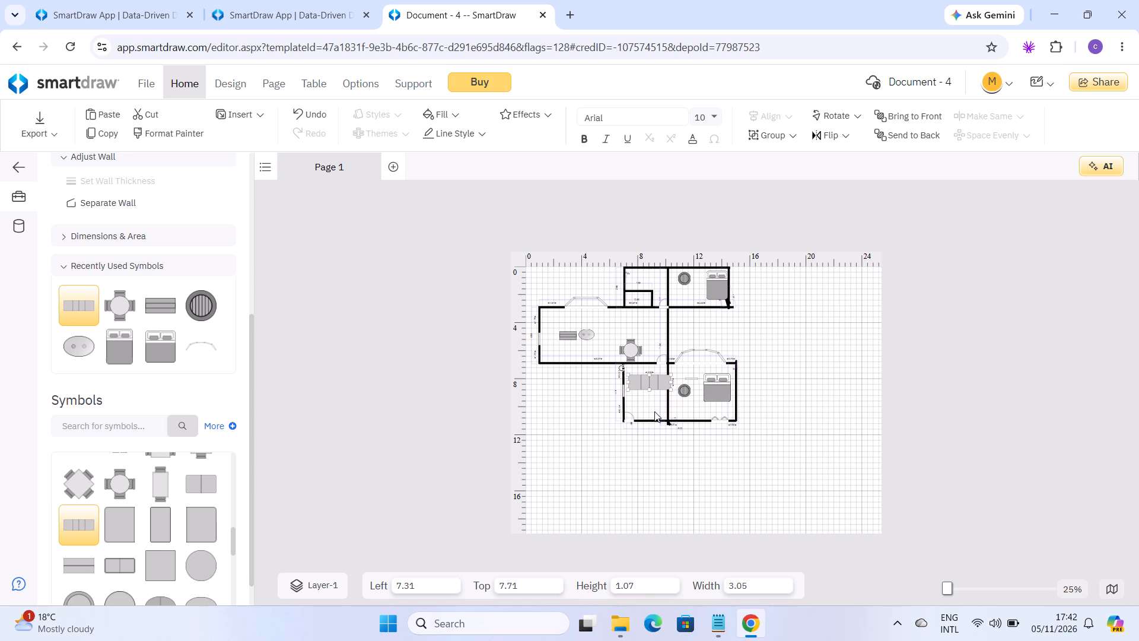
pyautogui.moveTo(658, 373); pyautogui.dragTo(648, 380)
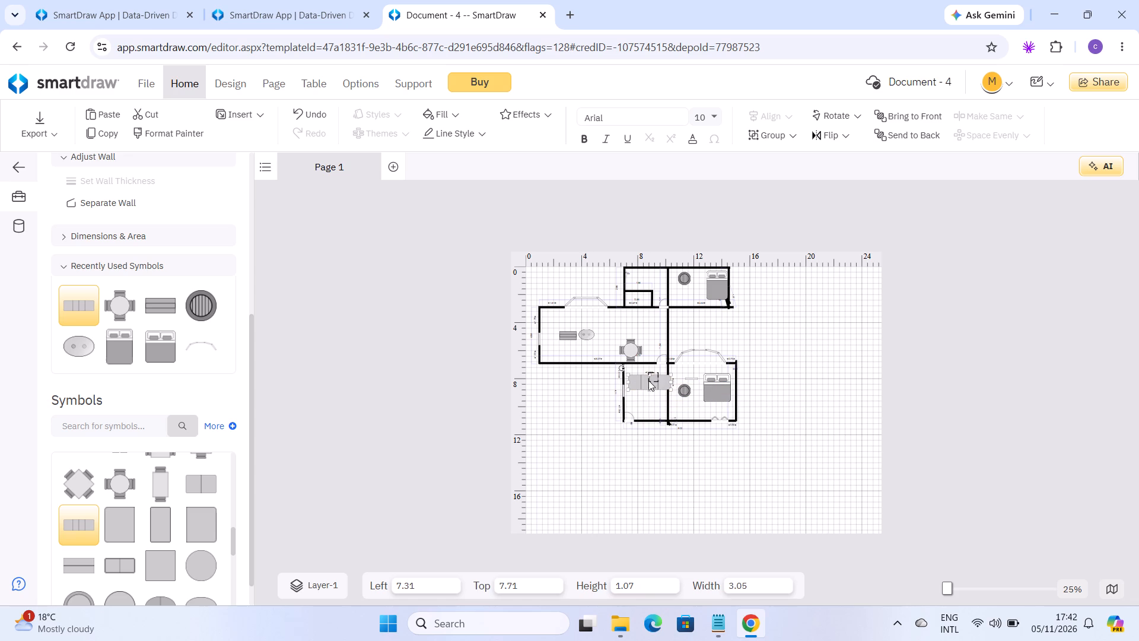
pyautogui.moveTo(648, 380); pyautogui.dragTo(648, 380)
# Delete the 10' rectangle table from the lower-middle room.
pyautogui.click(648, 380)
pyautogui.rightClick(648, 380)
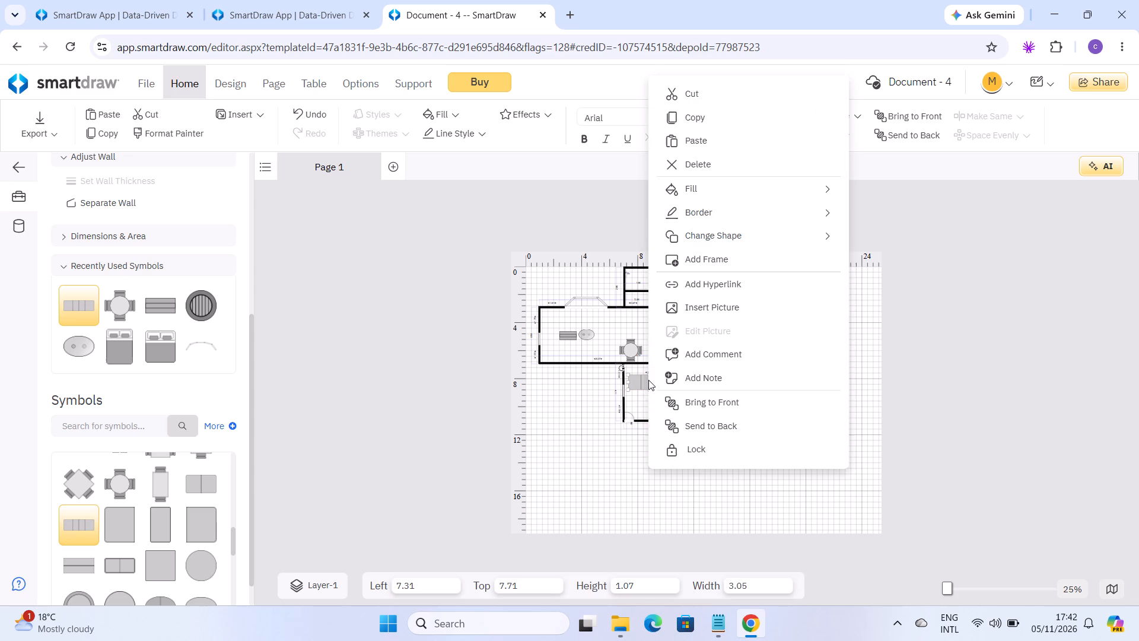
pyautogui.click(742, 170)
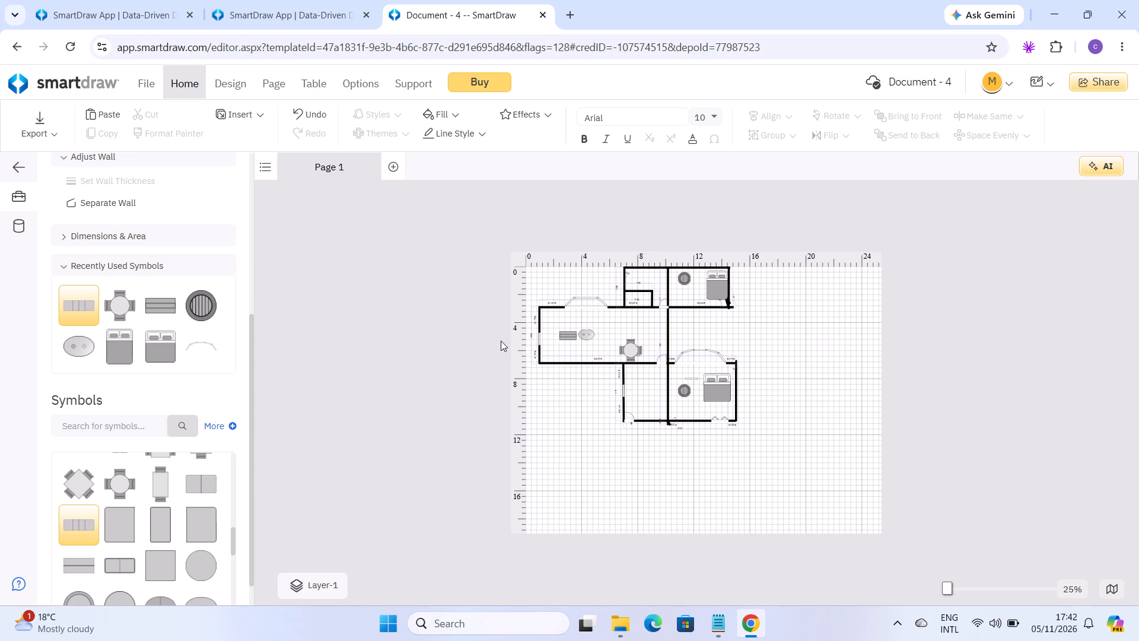
# Remove the tables and Doors & Windows libraries from the symbol list.
pyautogui.doubleClick(235, 567)
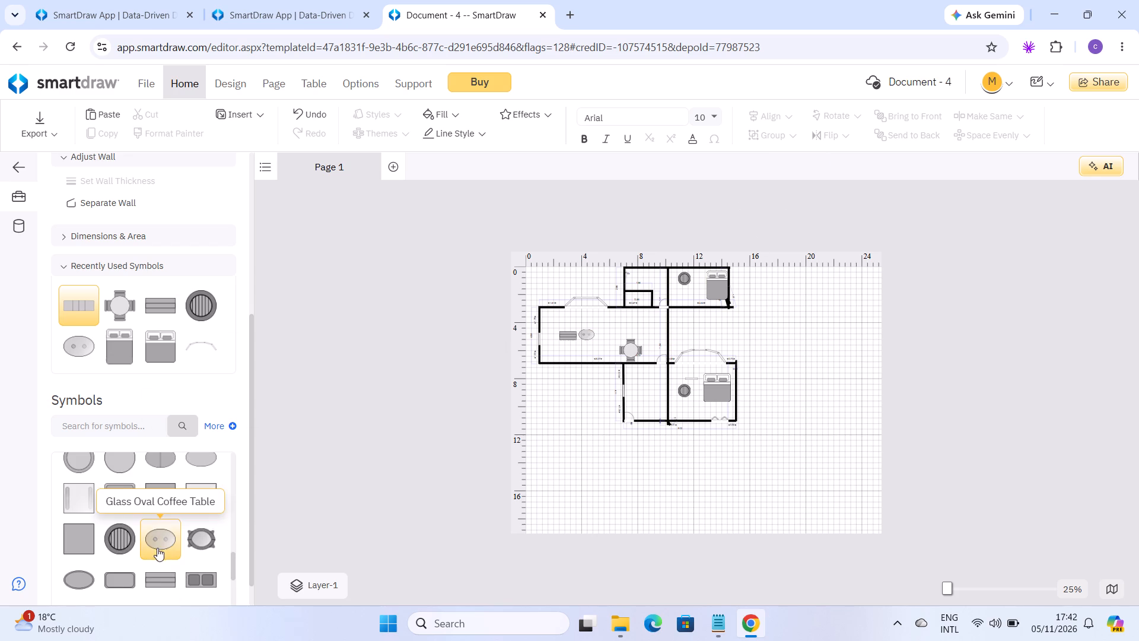
pyautogui.doubleClick(231, 592)
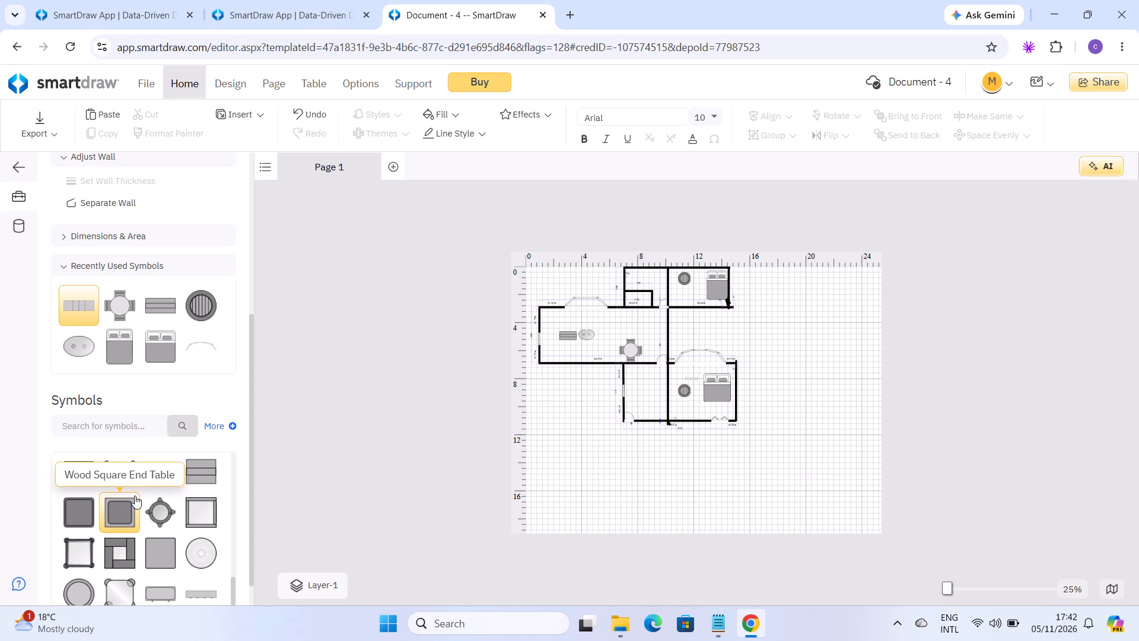
pyautogui.doubleClick(232, 588)
pyautogui.moveTo(232, 588); pyautogui.dragTo(232, 526)
pyautogui.click(209, 479)
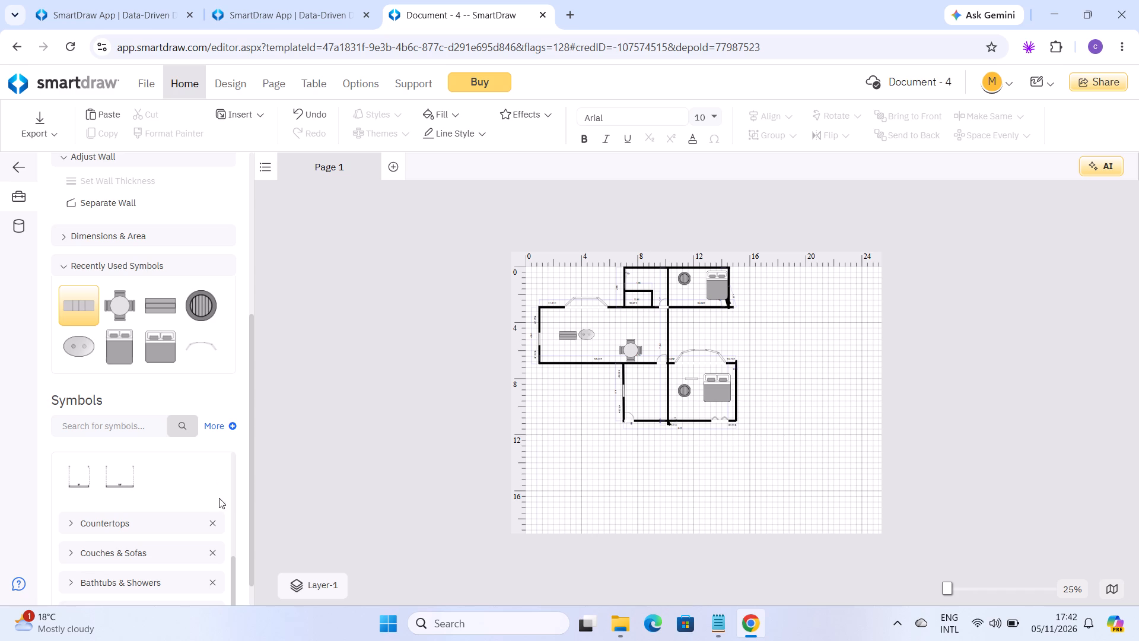
pyautogui.doubleClick(227, 494)
pyautogui.doubleClick(230, 496)
pyautogui.moveTo(230, 496); pyautogui.dragTo(233, 491)
pyautogui.tripleClick(233, 491)
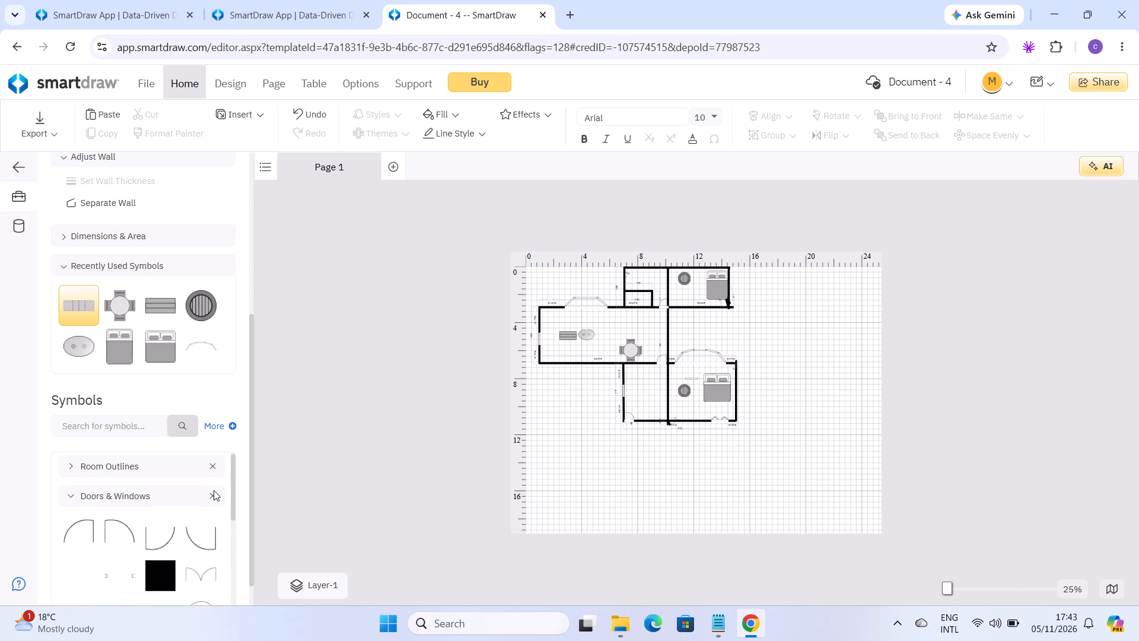
pyautogui.click(209, 500)
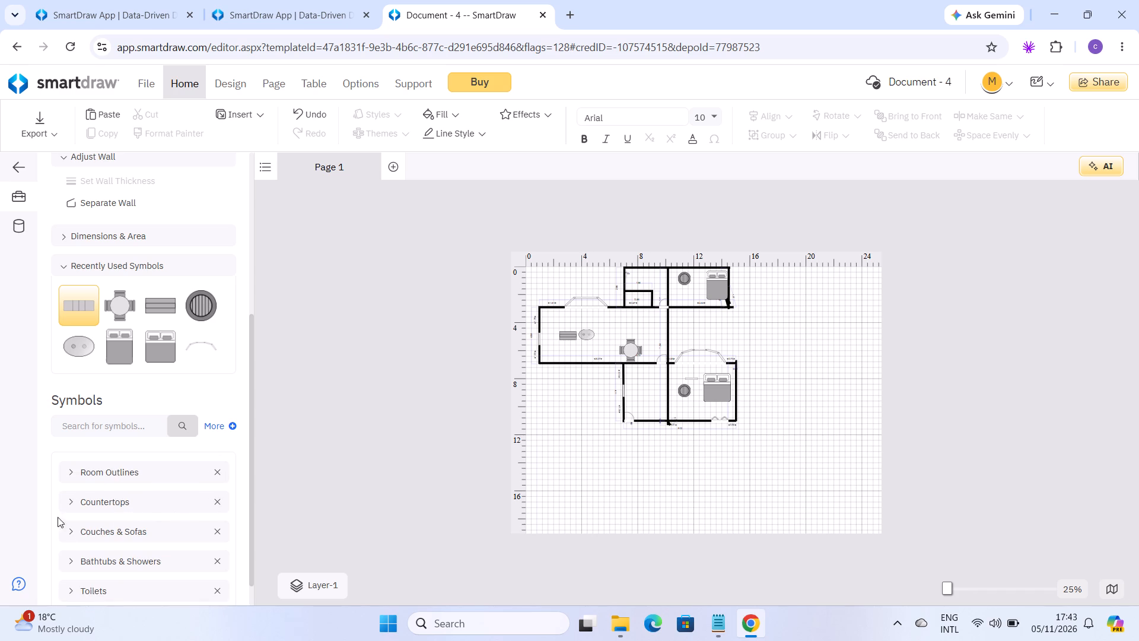
# Add an Arm Chair symbol from the Couches & Sofas library at the page's upper-left corner, at Left 0.64, Top 0.64.
pyautogui.click(118, 531)
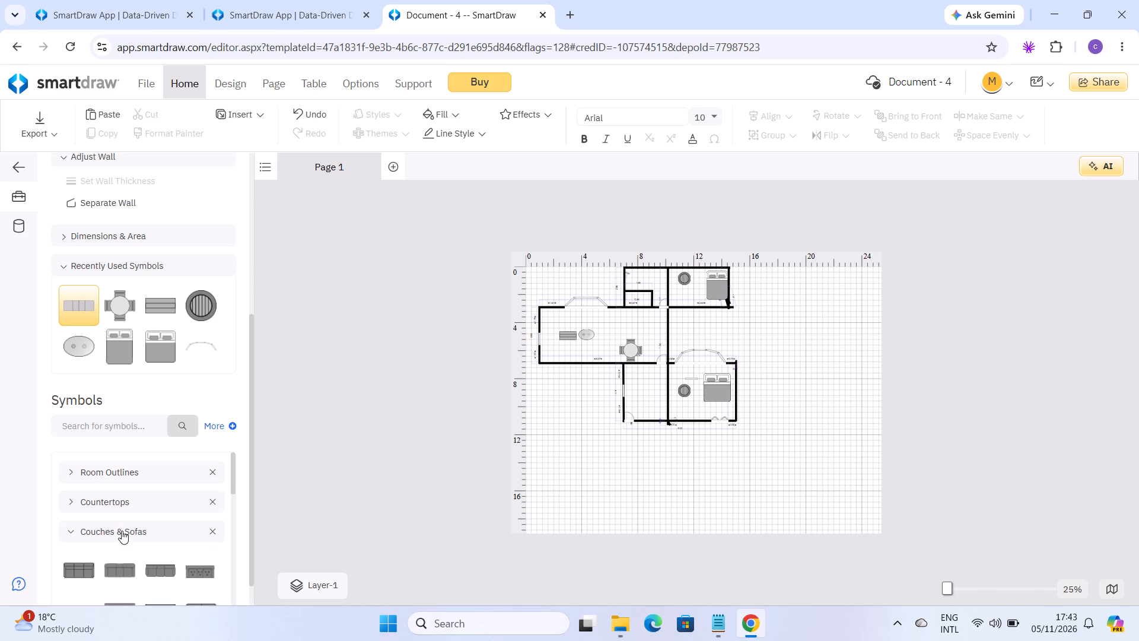
pyautogui.click(231, 515)
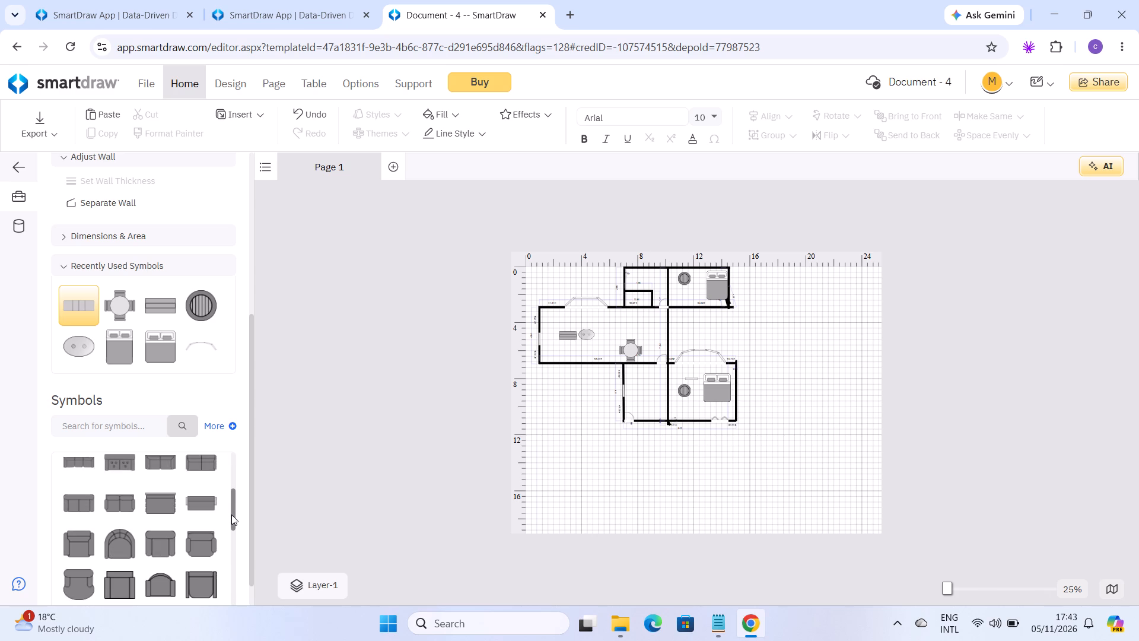
pyautogui.doubleClick(133, 553)
pyautogui.moveTo(133, 553); pyautogui.dragTo(447, 505)
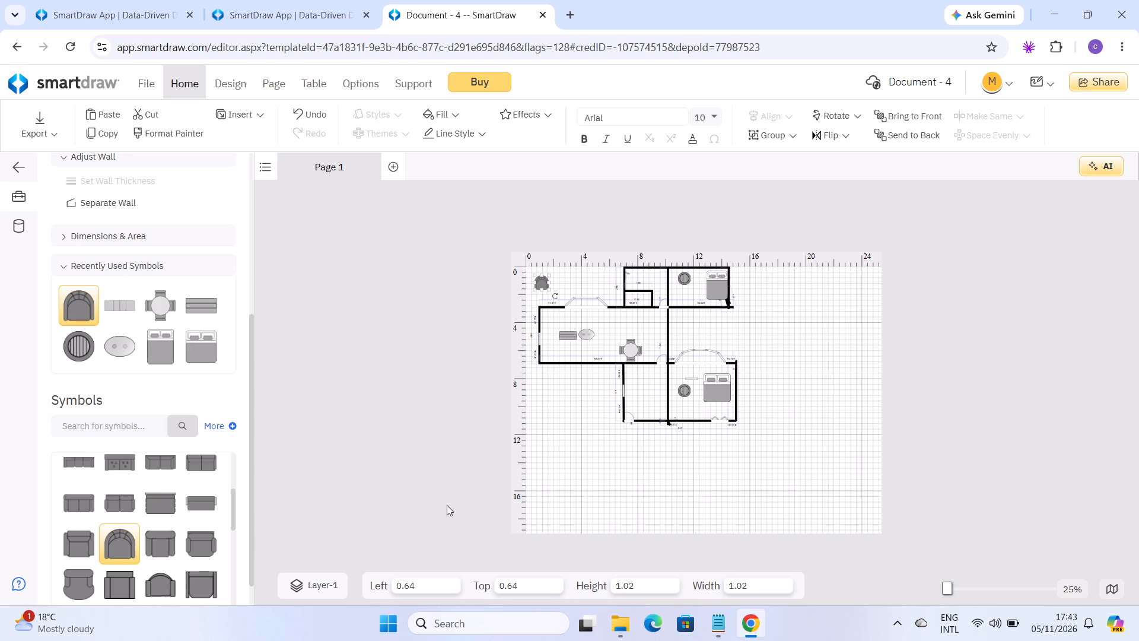
pyautogui.moveTo(447, 505); pyautogui.dragTo(691, 365)
pyautogui.moveTo(691, 365); pyautogui.dragTo(685, 370)
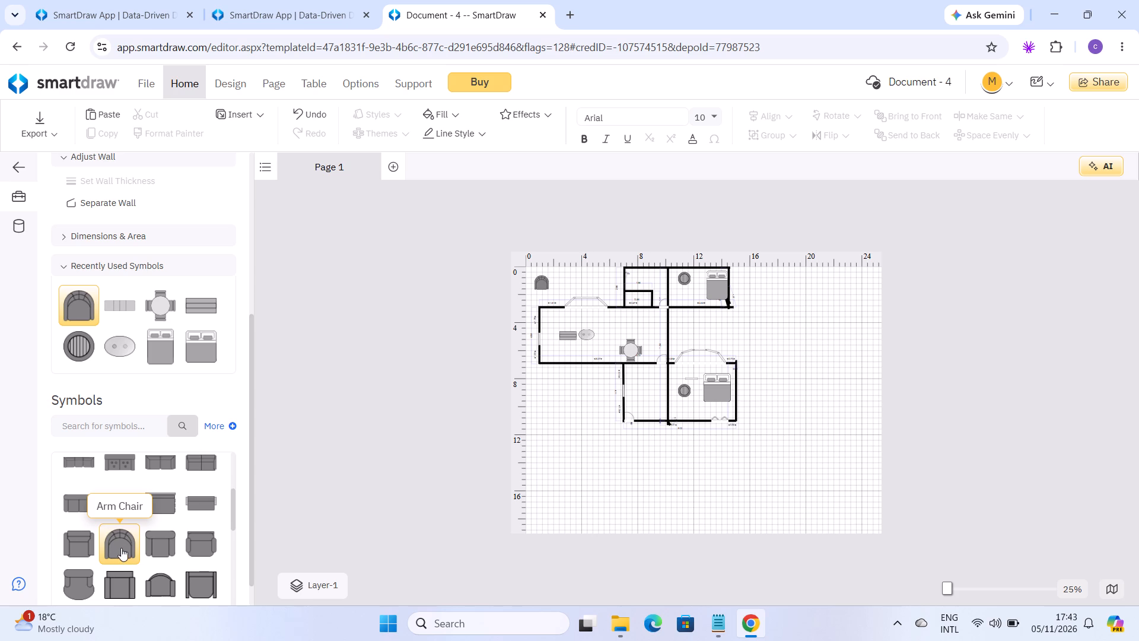
# Place a second Arm Chair symbol in the bay window of the lower-right bedroom at about Left 12.61, Top 6.31.
pyautogui.moveTo(121, 548); pyautogui.dragTo(691, 376)
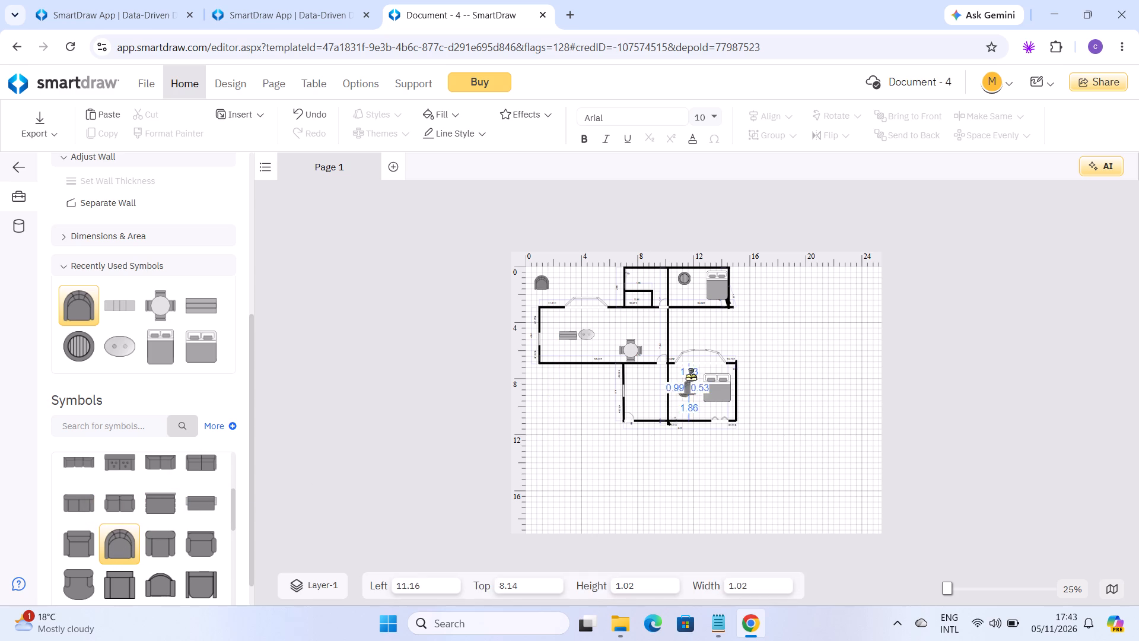
pyautogui.moveTo(691, 376); pyautogui.dragTo(703, 365)
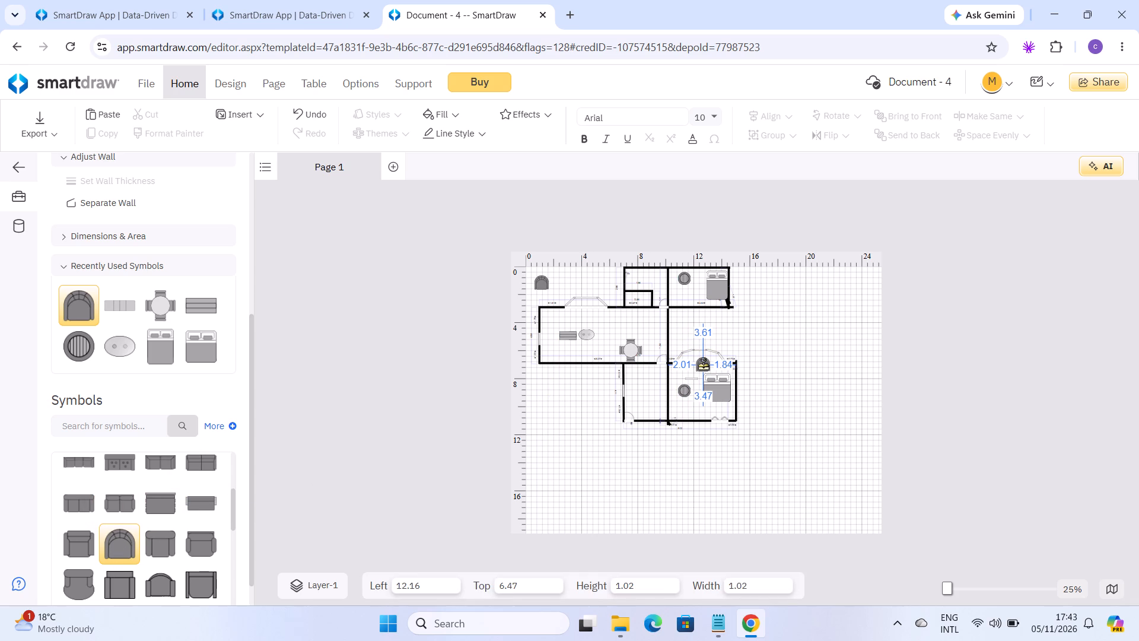
pyautogui.moveTo(703, 365); pyautogui.dragTo(708, 363)
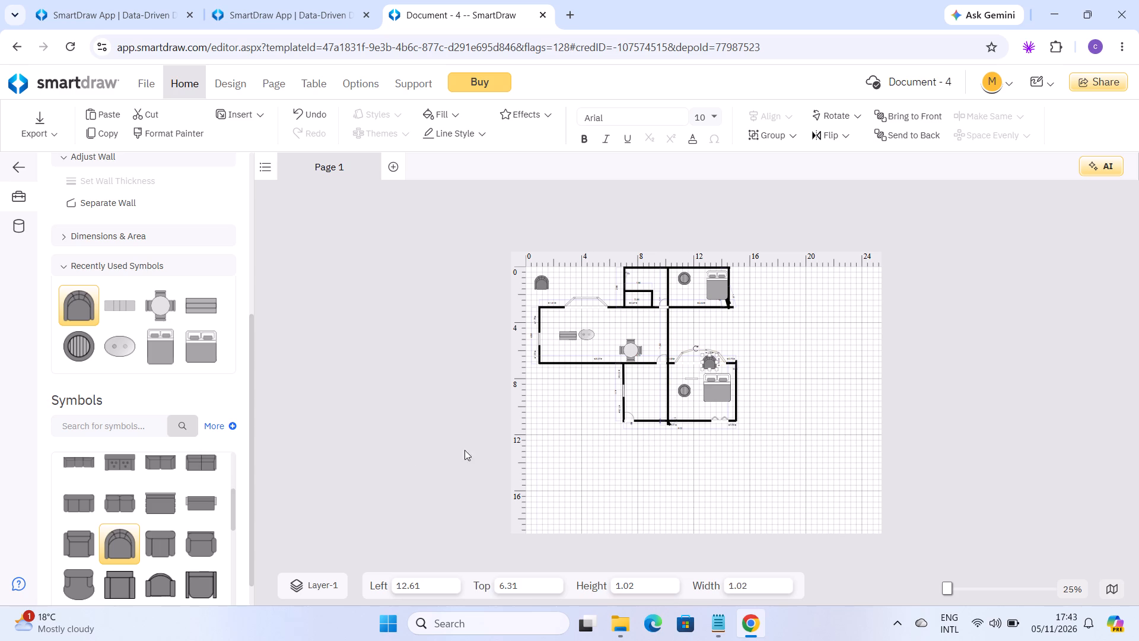
# Place a Chair and a Half symbol beside the arm chair in the lower-right bedroom at about Left 11.08, Top 6.61.
pyautogui.moveTo(192, 540); pyautogui.dragTo(191, 536)
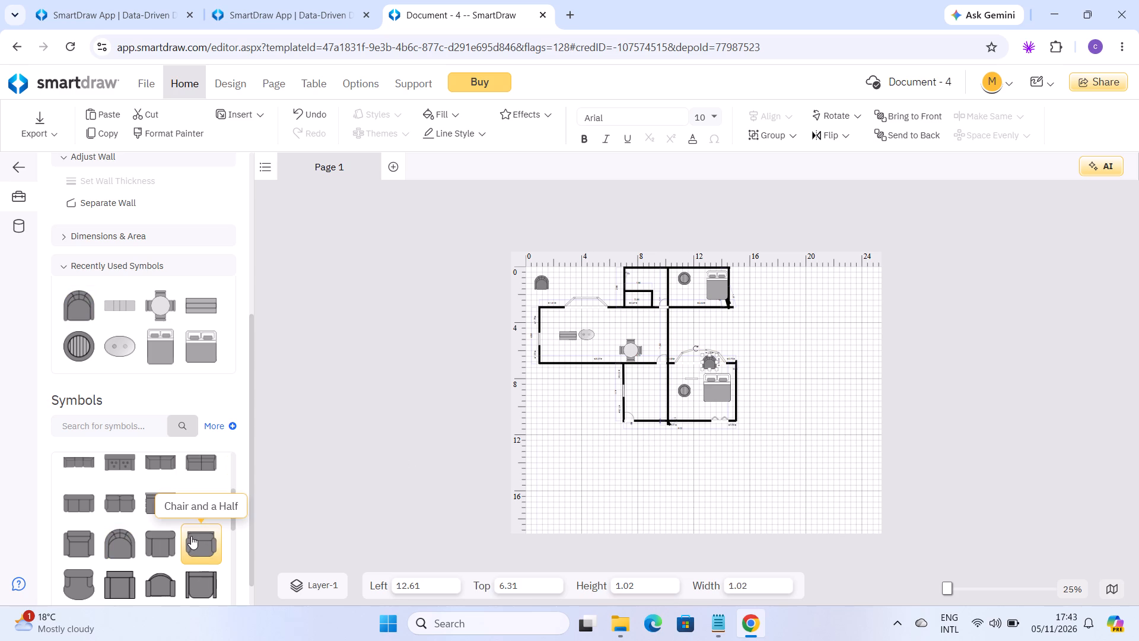
pyautogui.moveTo(191, 536); pyautogui.dragTo(686, 379)
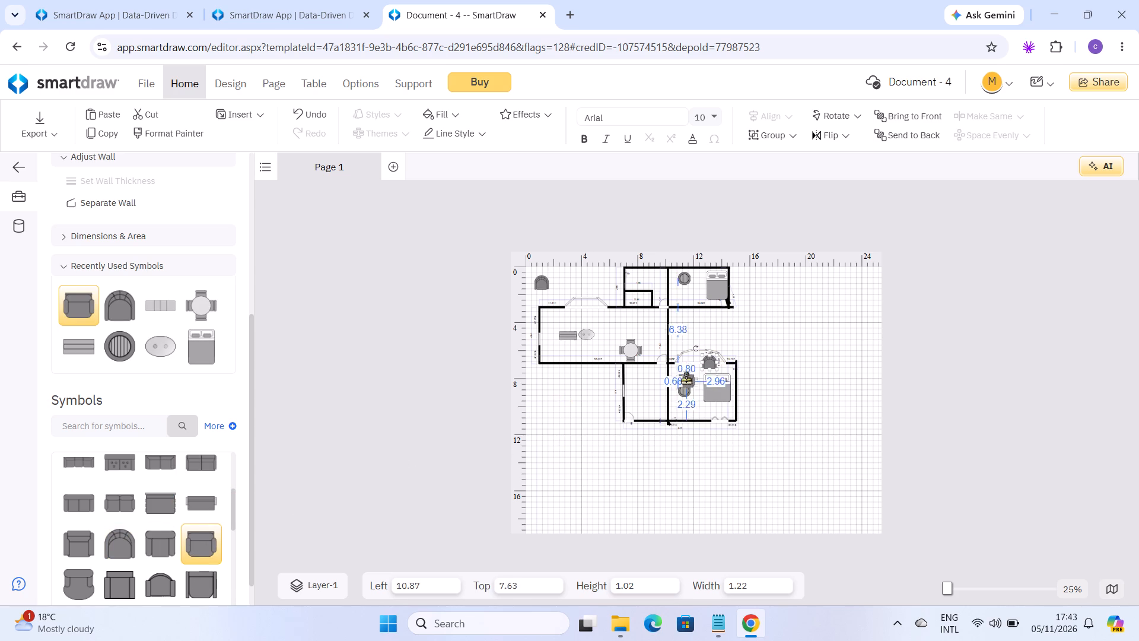
pyautogui.moveTo(686, 379); pyautogui.dragTo(689, 363)
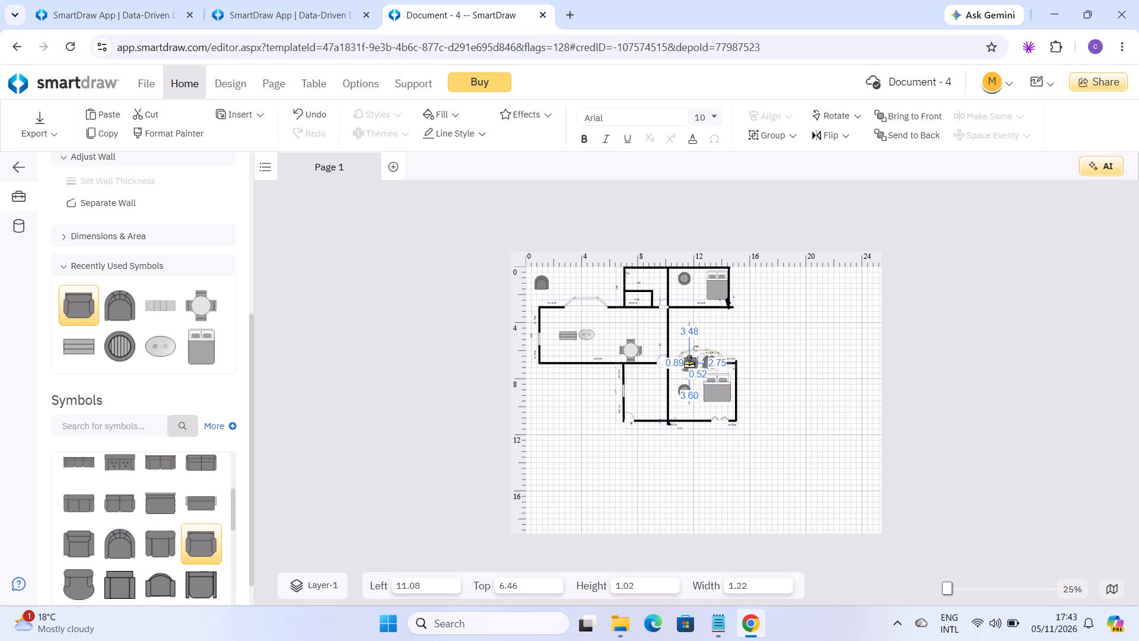
pyautogui.moveTo(689, 363); pyautogui.dragTo(689, 367)
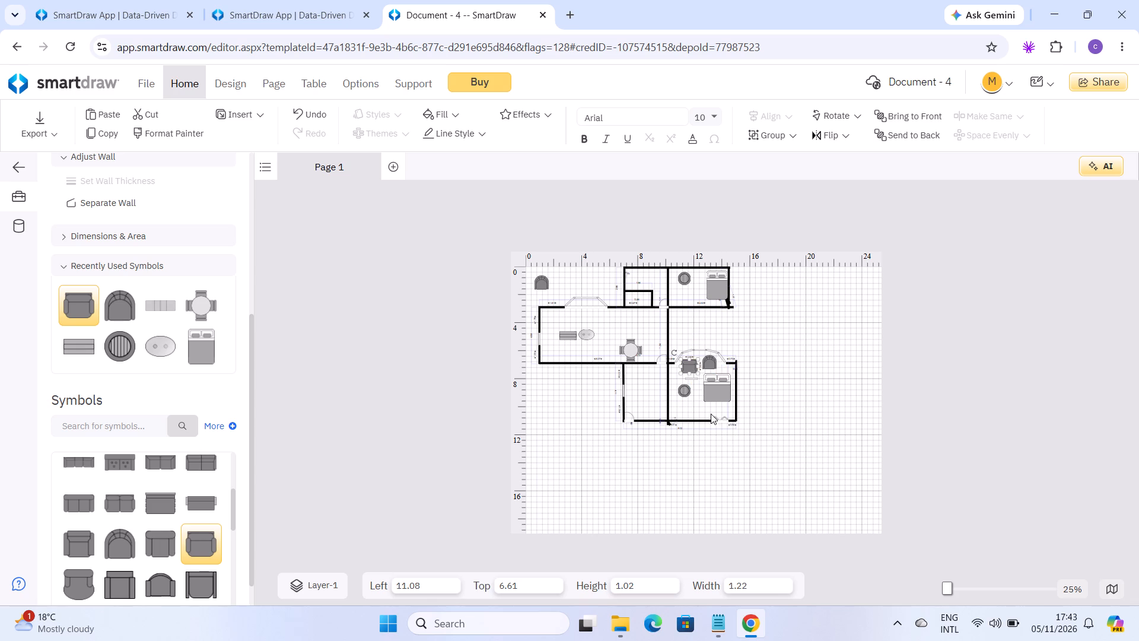
pyautogui.click(769, 408)
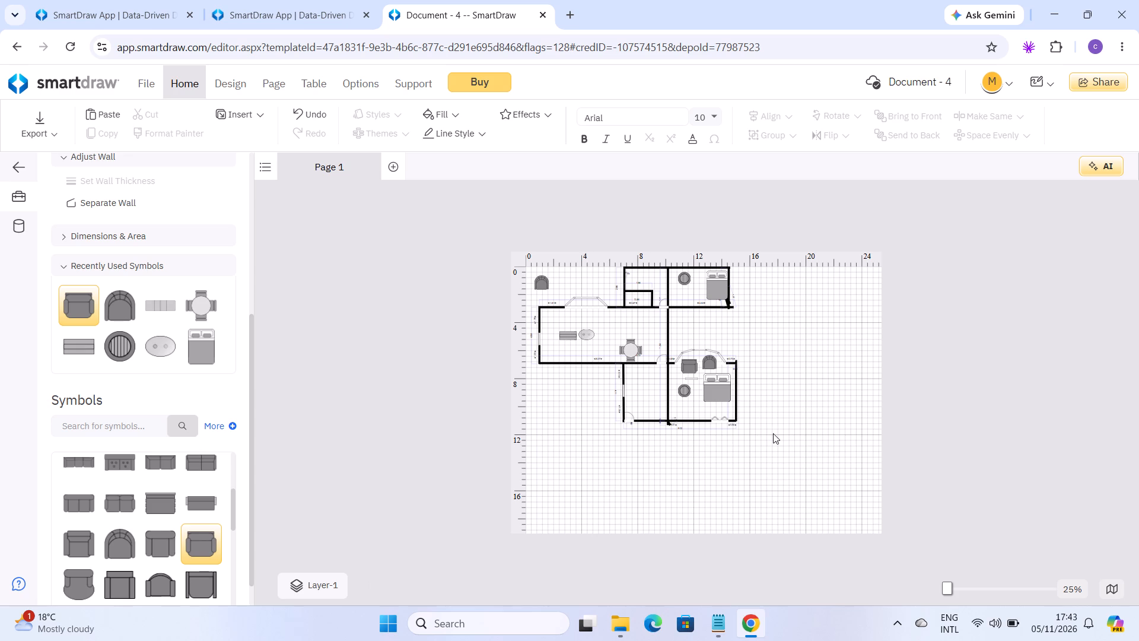
# Place a Fouton symbol below the bed along the lower-right bedroom's bottom wall at about Left 12.32, Top 9.94.
pyautogui.moveTo(215, 501); pyautogui.dragTo(376, 501)
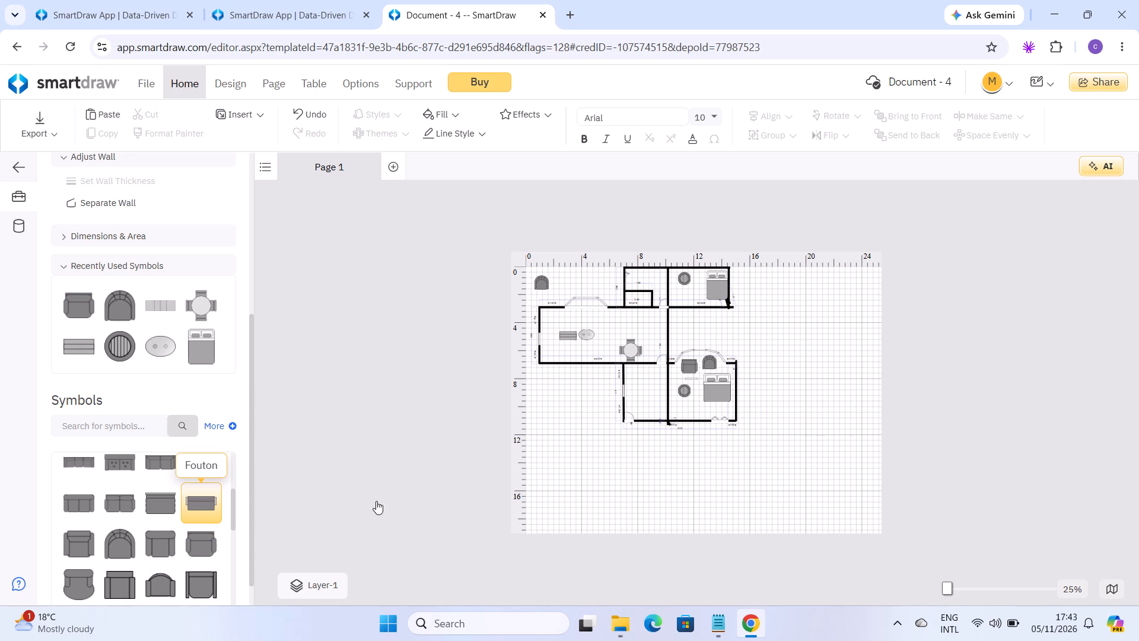
pyautogui.moveTo(376, 501); pyautogui.dragTo(716, 418)
pyautogui.moveTo(716, 418); pyautogui.dragTo(715, 413)
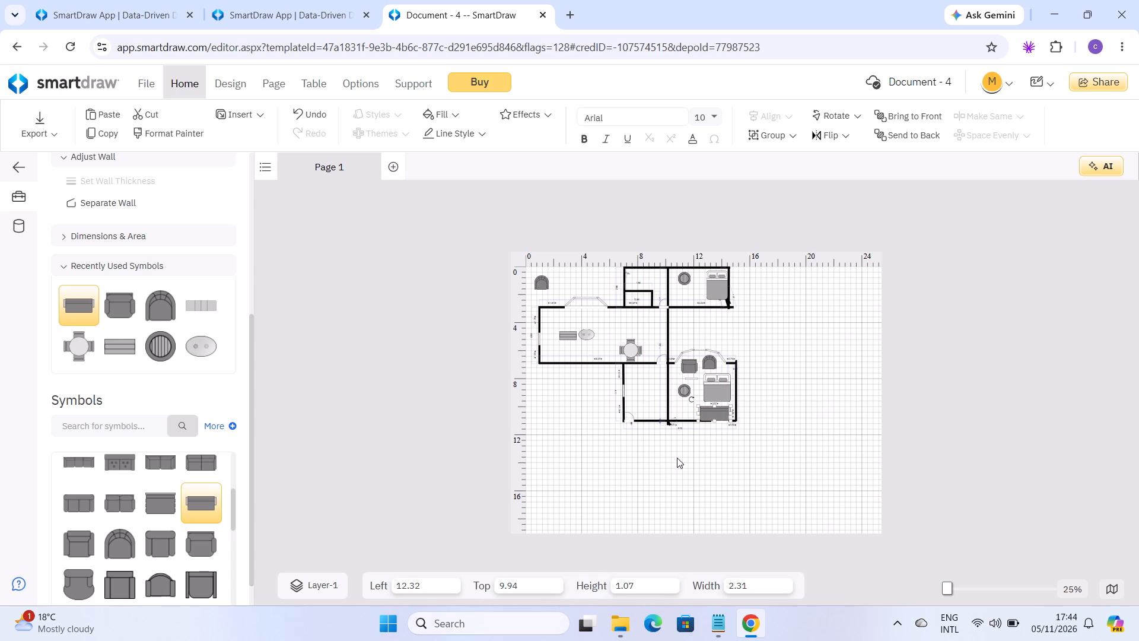
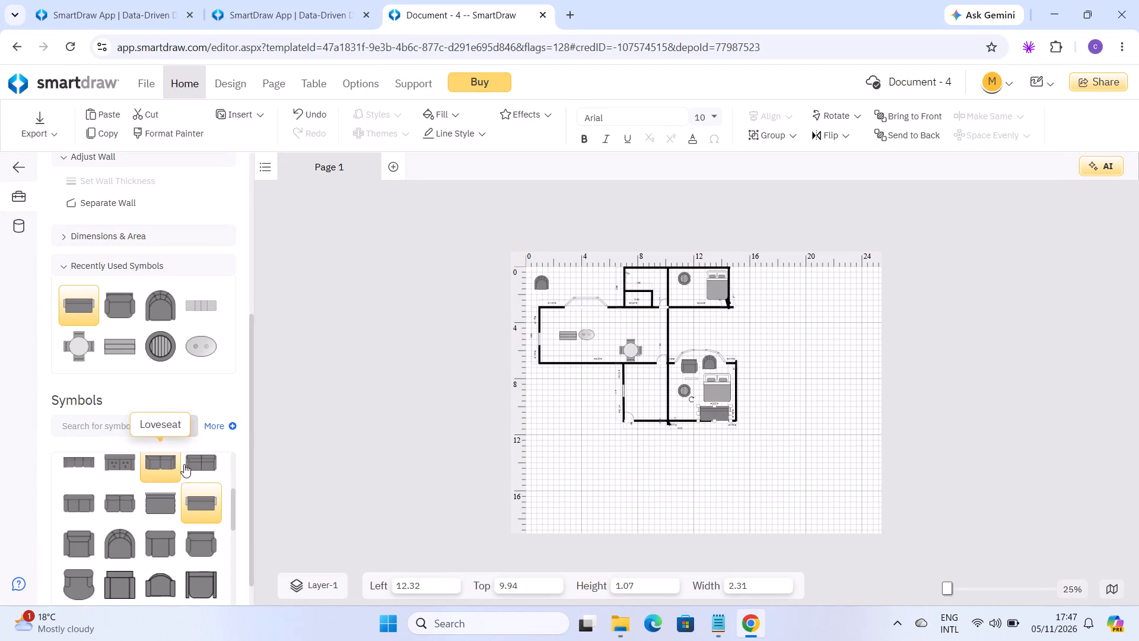
# Place a Loveseat symbol below the bay window in the living room's top wall at about Left 3.31, Top 2.96.
pyautogui.moveTo(163, 459); pyautogui.dragTo(622, 317)
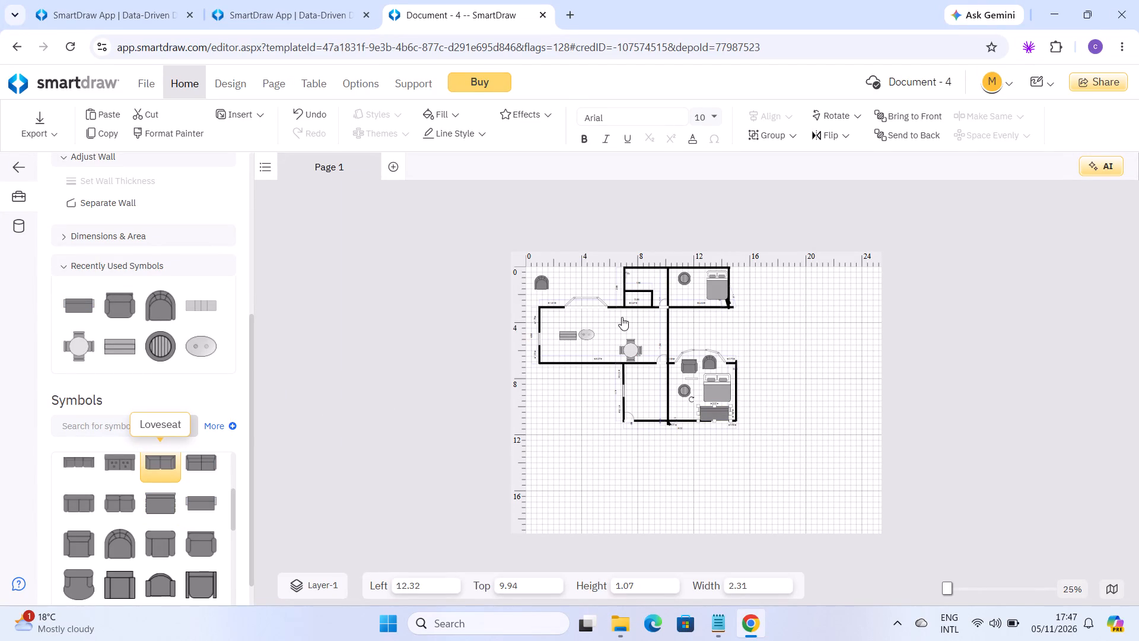
pyautogui.moveTo(622, 317); pyautogui.dragTo(563, 323)
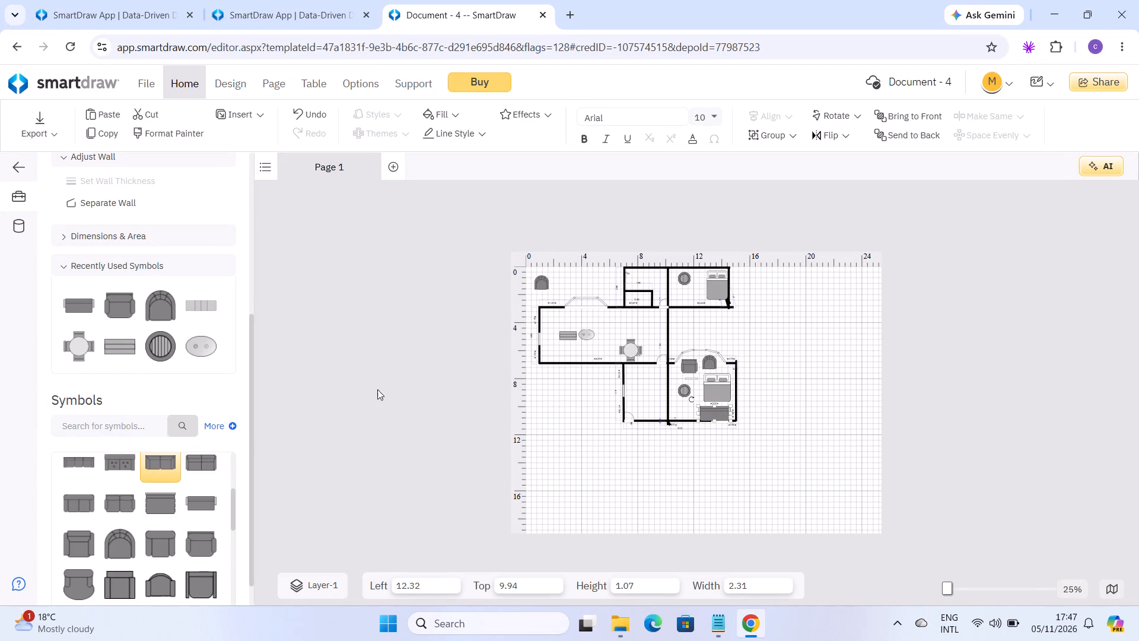
pyautogui.moveTo(170, 458); pyautogui.dragTo(400, 347)
pyautogui.moveTo(400, 347); pyautogui.dragTo(583, 315)
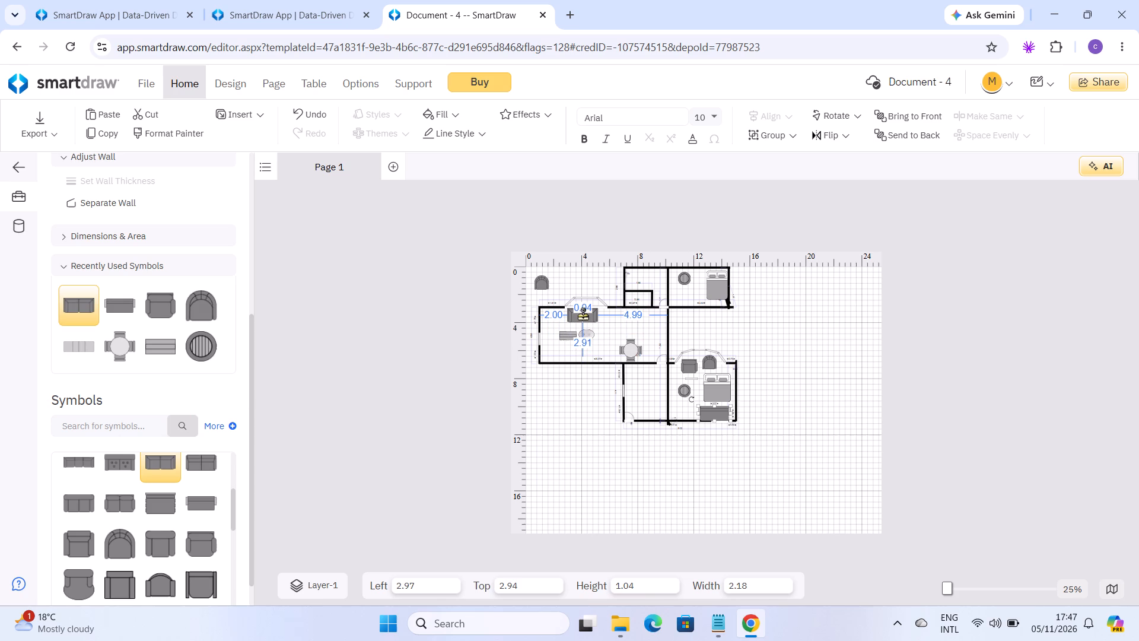
pyautogui.moveTo(583, 315); pyautogui.dragTo(588, 316)
pyautogui.click(588, 318)
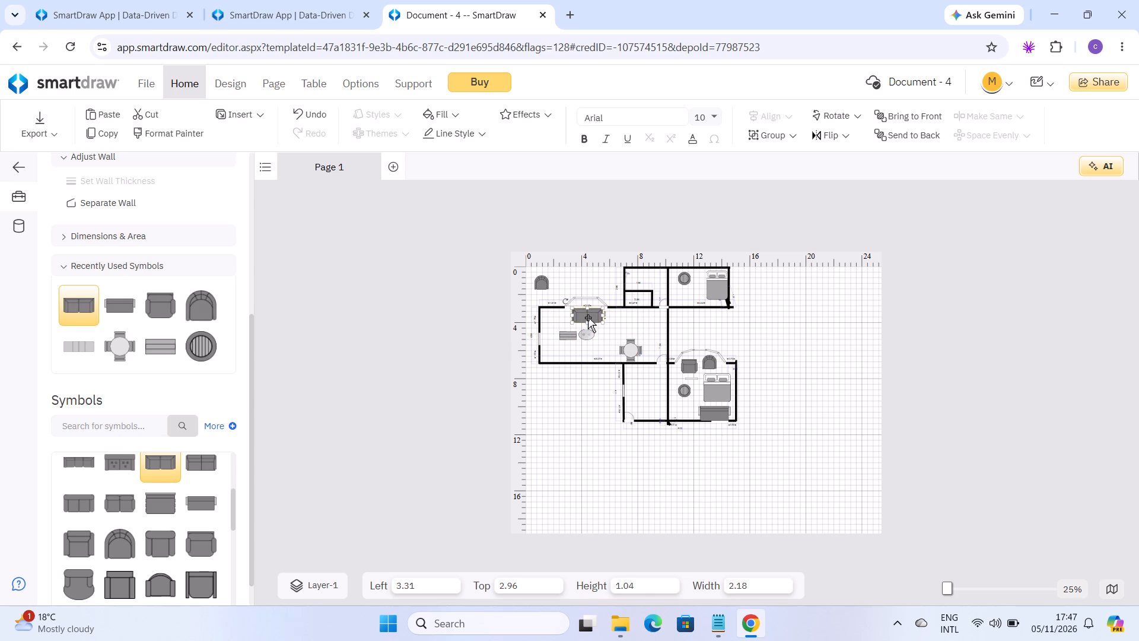